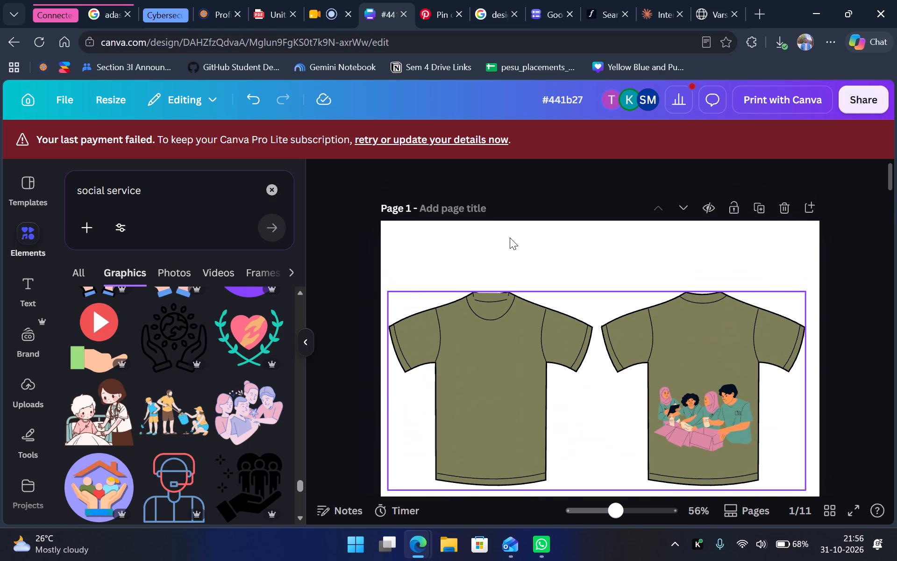
pyautogui.scroll(2, 510, 237)
pyautogui.scroll(-20, 510, 237)
pyautogui.scroll(-10, 510, 237)
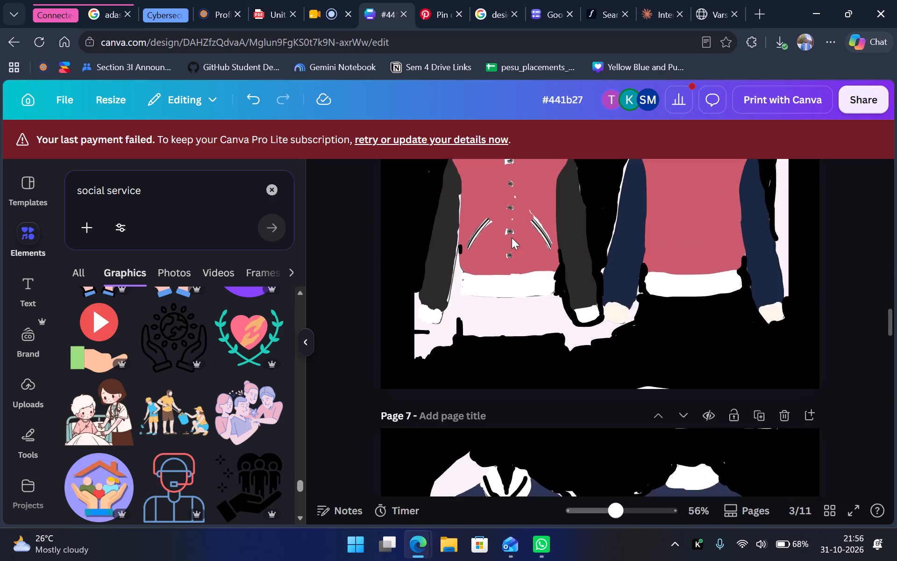
pyautogui.scroll(-2, 512, 237)
pyautogui.scroll(2, 512, 237)
pyautogui.scroll(-6, 512, 237)
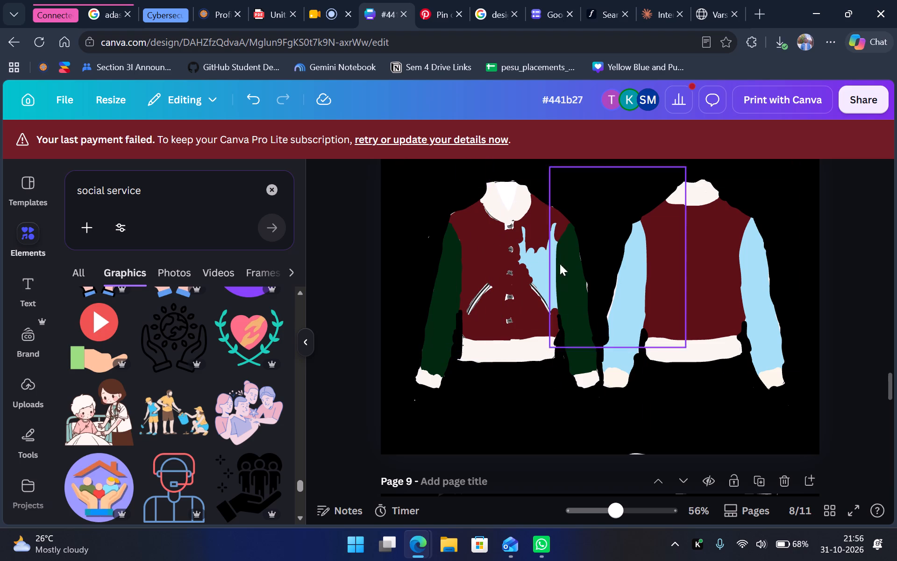
pyautogui.scroll(3, 502, 266)
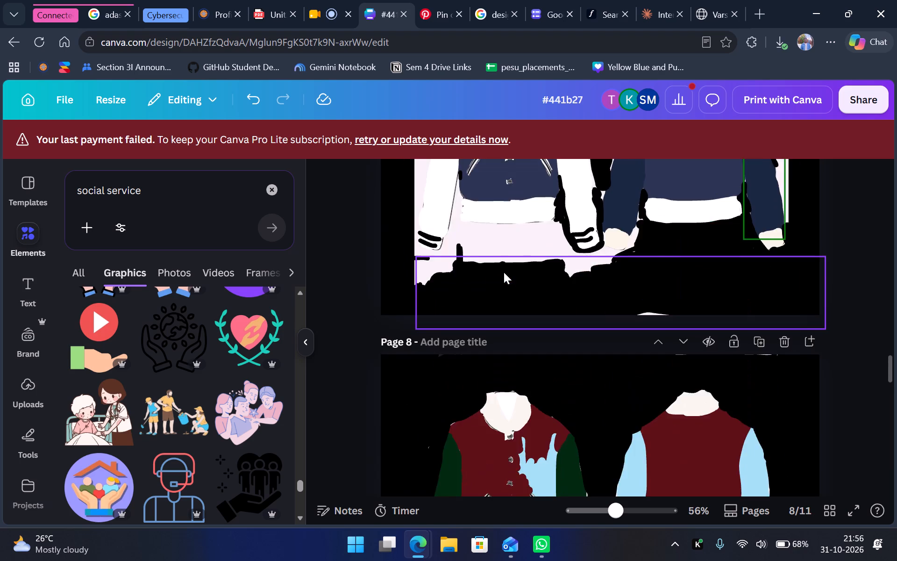
pyautogui.scroll(2, 504, 273)
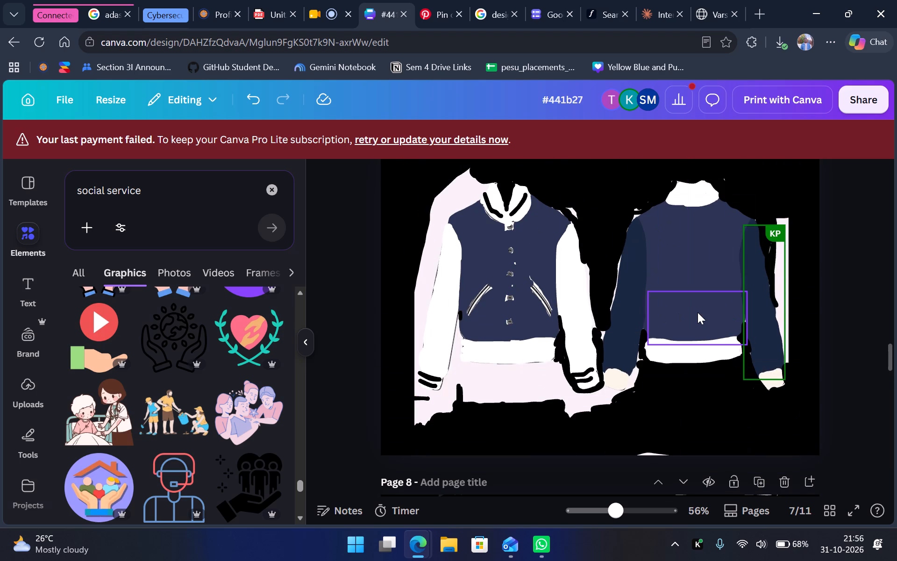
pyautogui.scroll(-4, 694, 310)
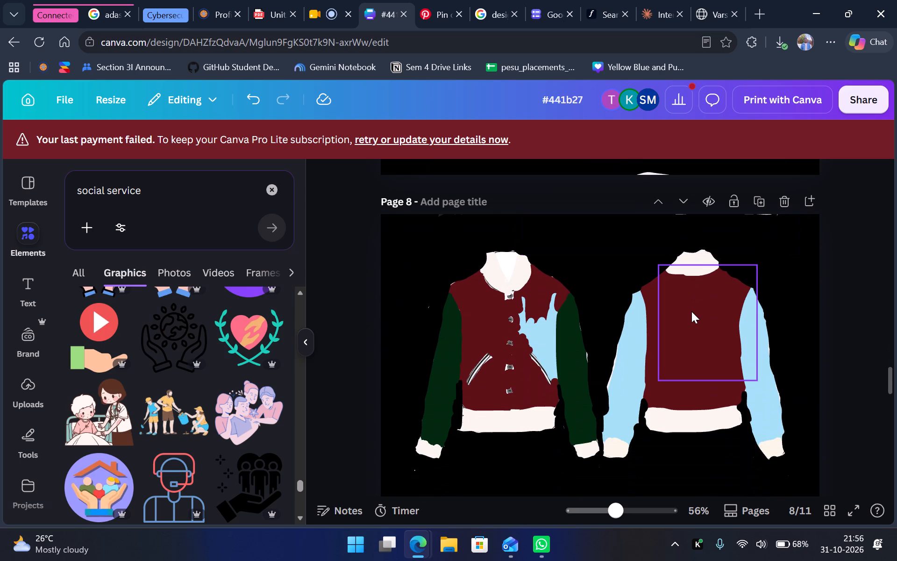
pyautogui.scroll(-1, 691, 311)
pyautogui.scroll(-4, 653, 321)
pyautogui.scroll(2, 641, 321)
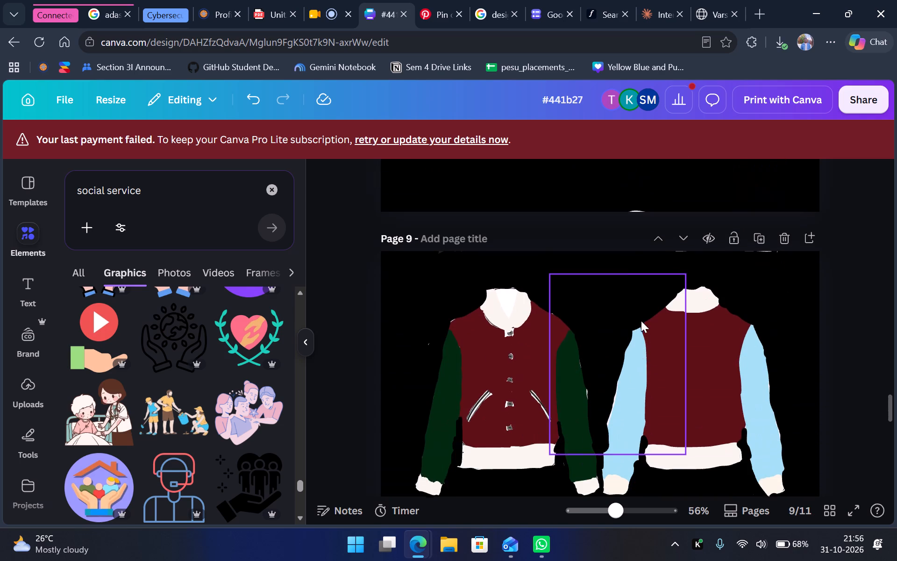
pyautogui.scroll(1, 641, 321)
pyautogui.scroll(2, 893, 371)
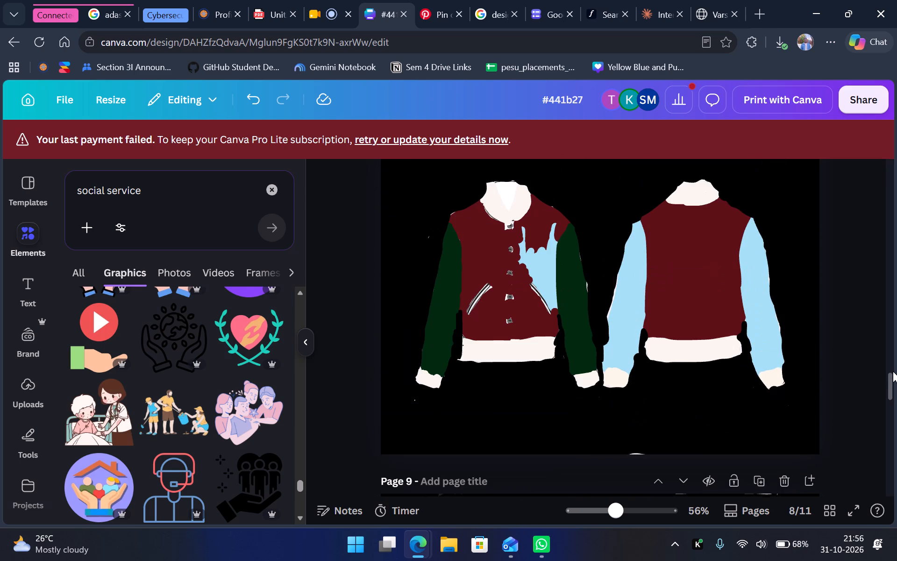
pyautogui.scroll(-6, 893, 371)
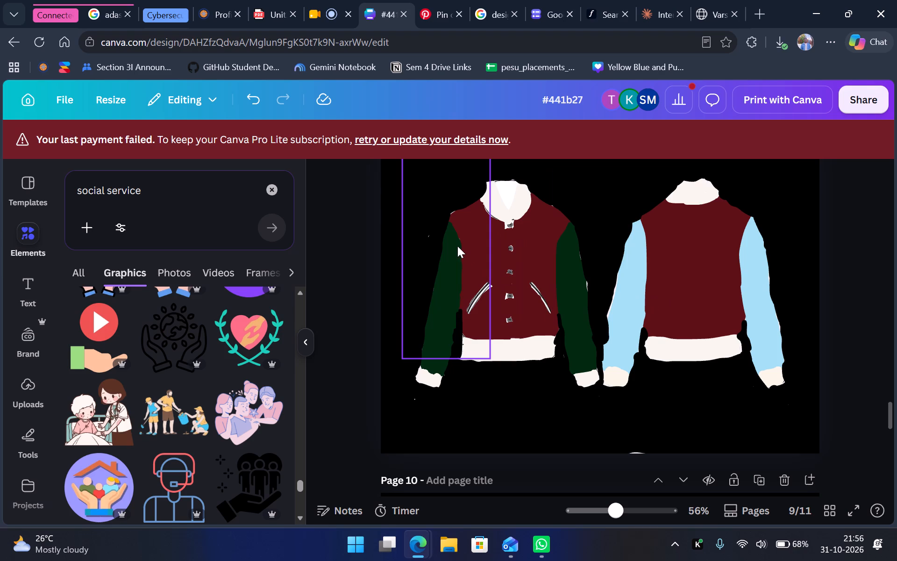
# Sample the maroon body of the page 9 Canva jacket and set the designer's main body colour to its HEX value, #5e1117.
pyautogui.press('shift+super+c')
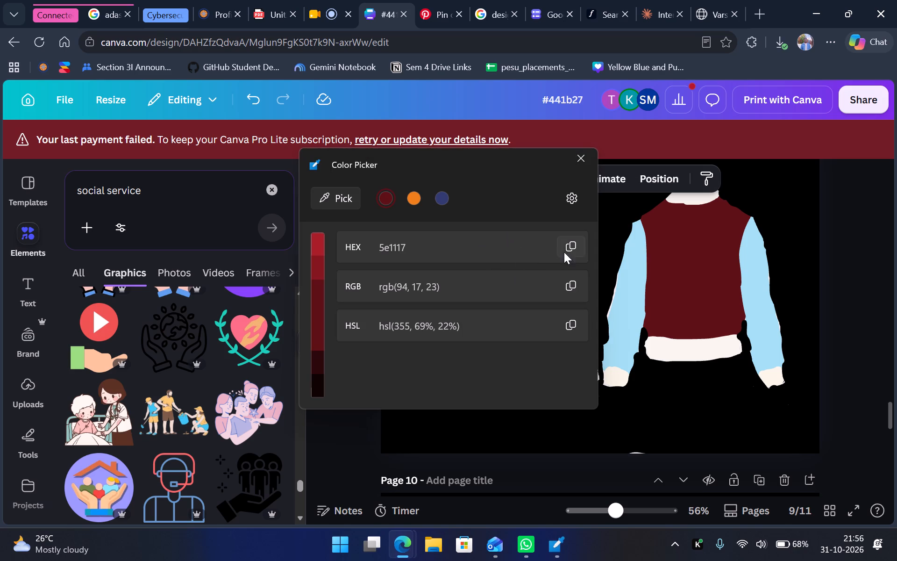
pyautogui.click(572, 250)
pyautogui.click(571, 165)
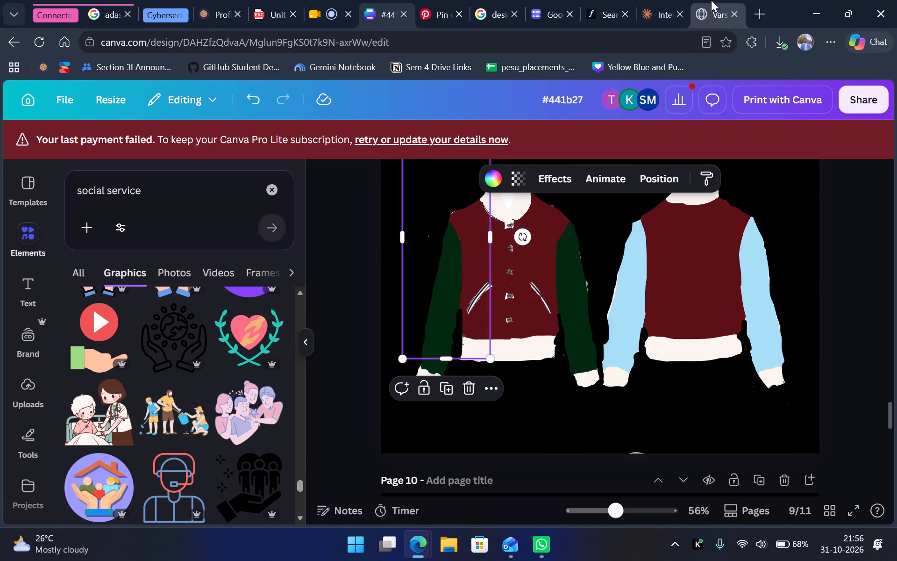
pyautogui.click(711, 0)
pyautogui.hotkey('ctrl', 'v')
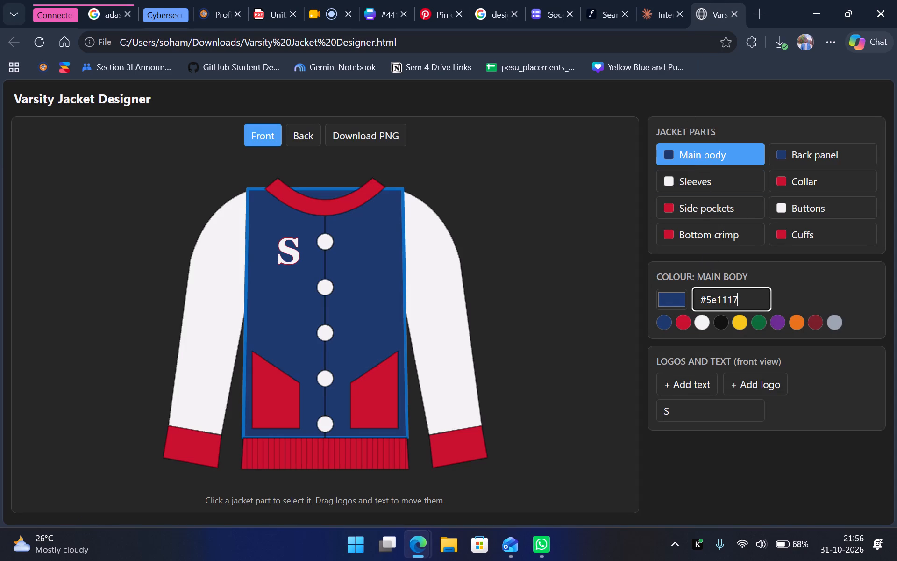
pyautogui.press('Return')
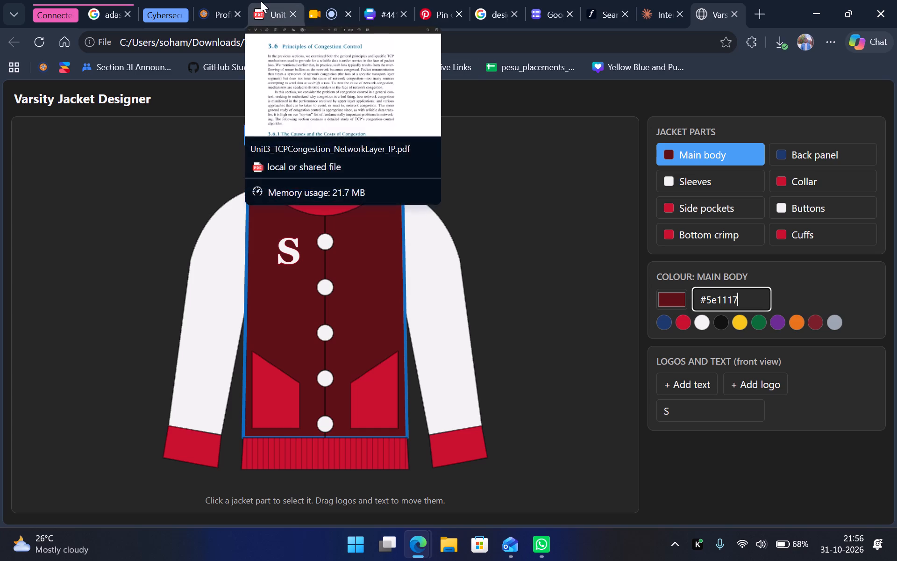
# Sample the dark green sleeve of the page 9 Canva jacket and set the designer's sleeves to its HEX value, #00280e.
pyautogui.click(370, 0)
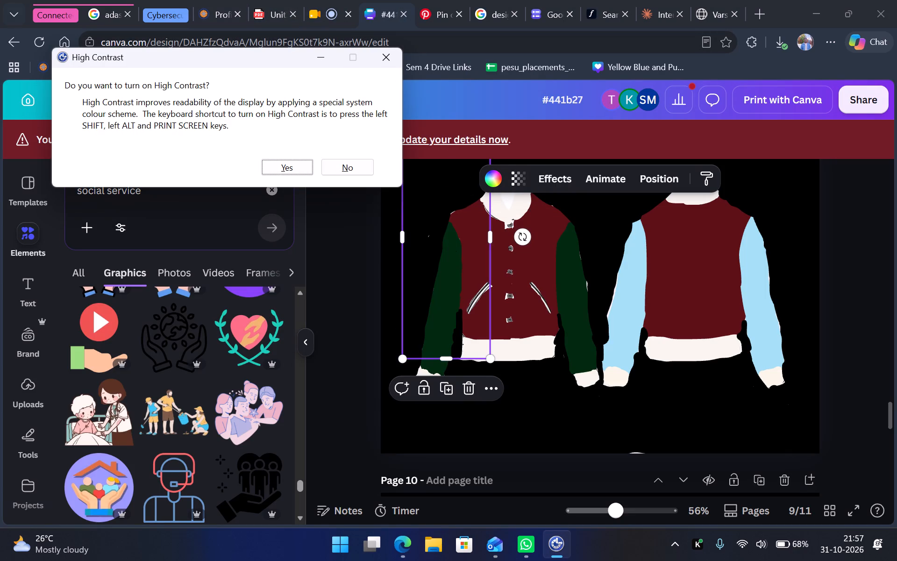
pyautogui.press('shift+super+c')
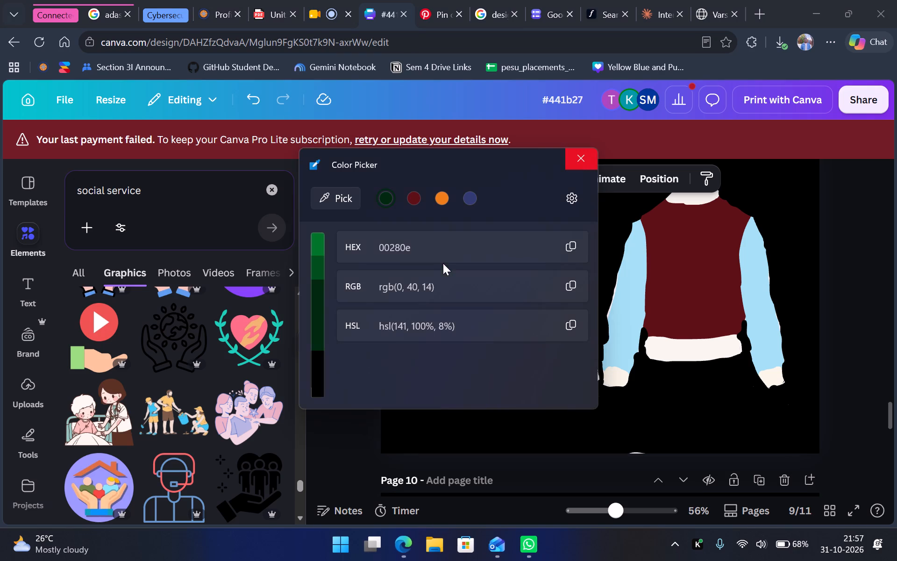
pyautogui.click(570, 250)
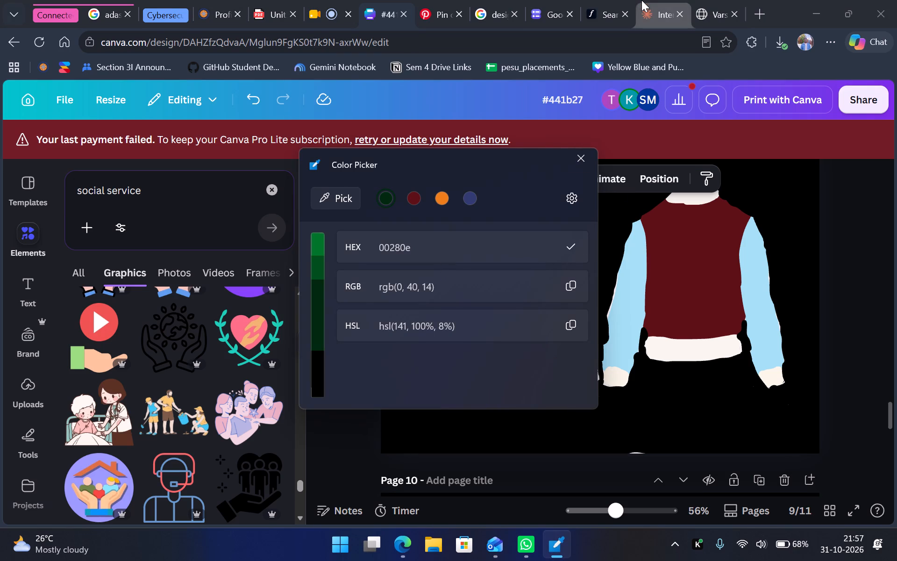
pyautogui.click(707, 0)
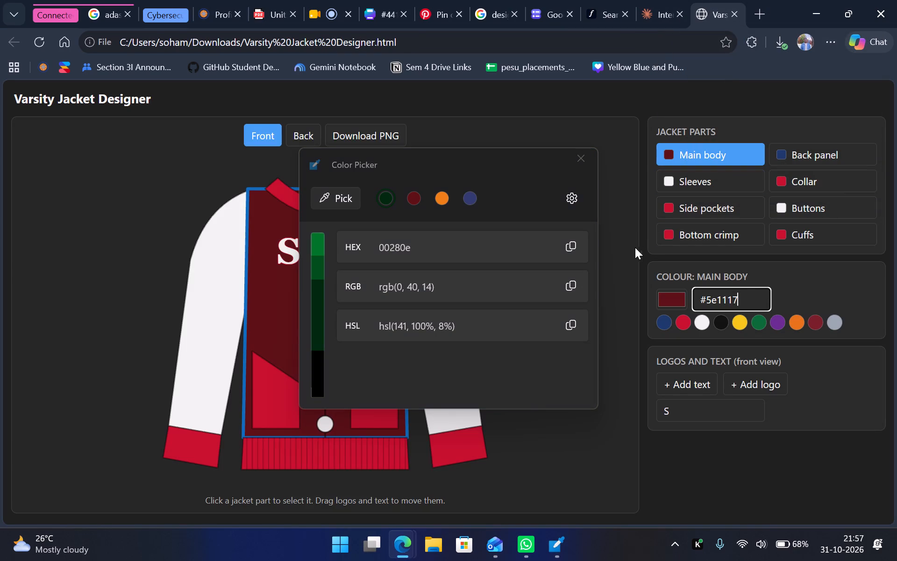
pyautogui.click(731, 187)
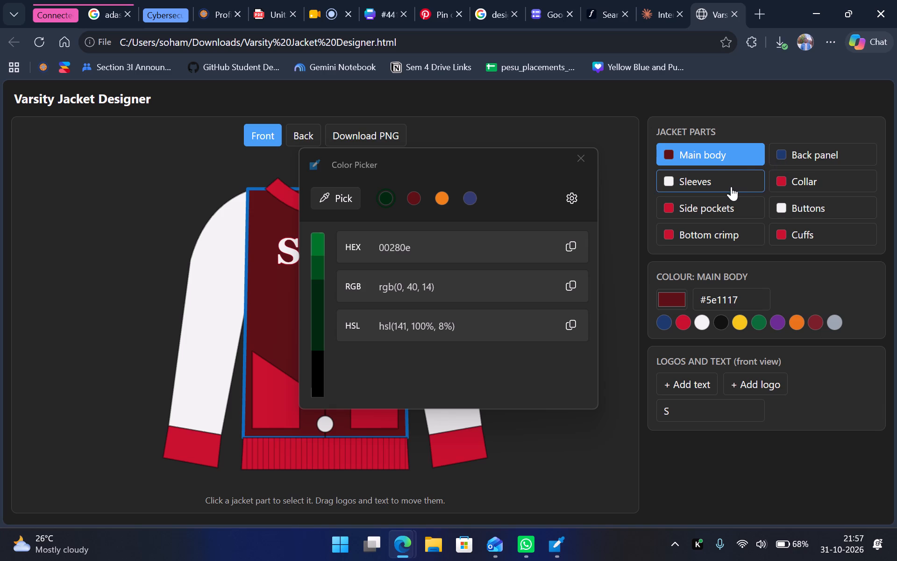
pyautogui.click(574, 248)
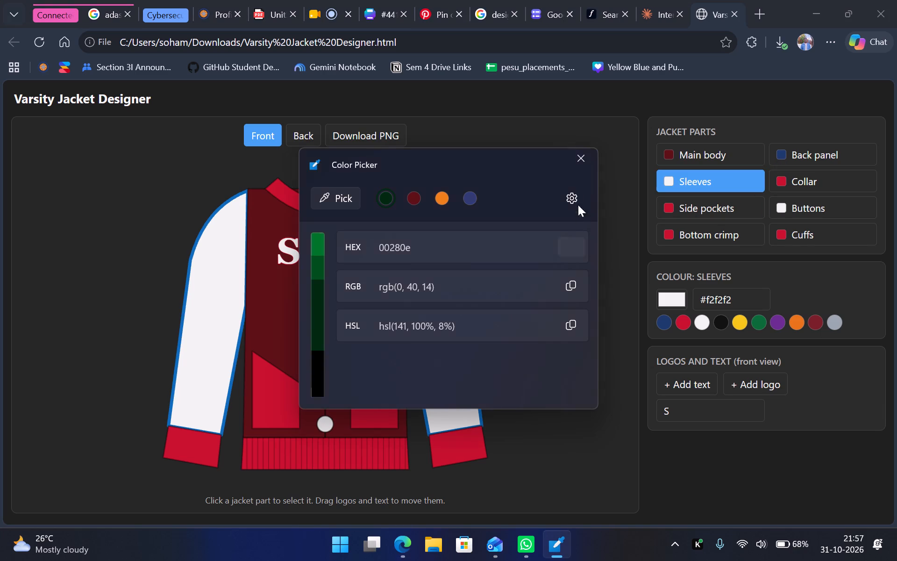
pyautogui.click(576, 156)
pyautogui.doubleClick(733, 302)
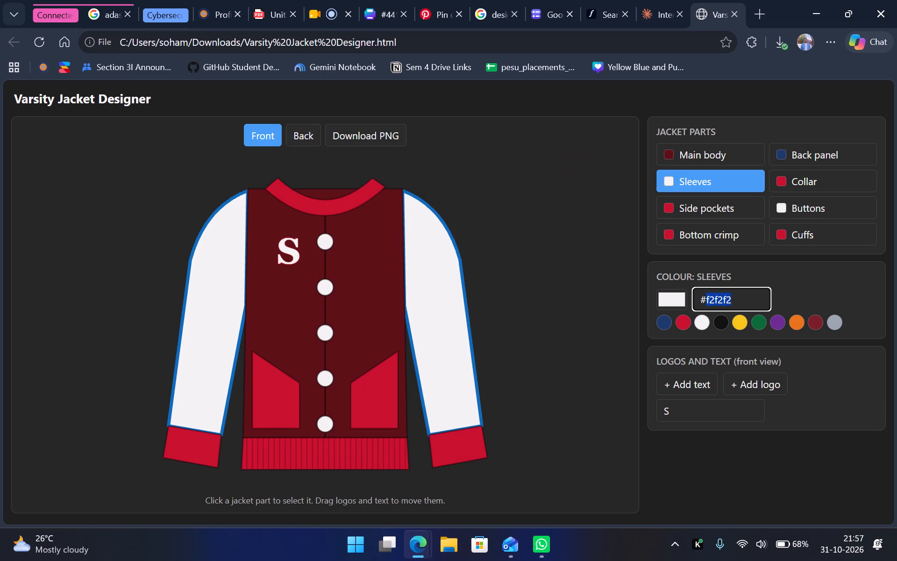
pyautogui.hotkey('ctrl', 'v')
pyautogui.press('Return')
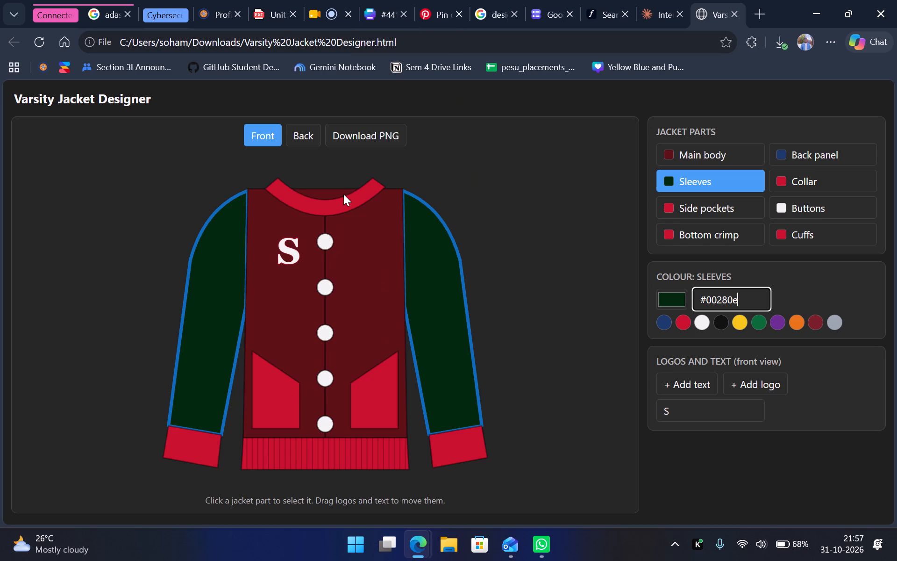
# Sample the off-white hem of the page 9 Canva jacket and copy its HEX value, f9f5ef.
pyautogui.click(430, 0)
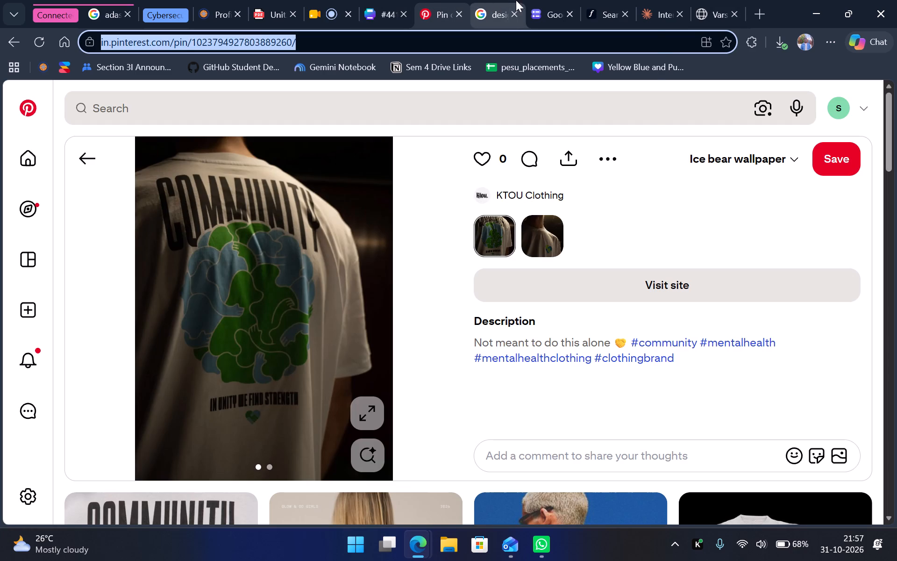
pyautogui.click(394, 1)
pyautogui.scroll(4, 534, 260)
pyautogui.scroll(-3, 533, 261)
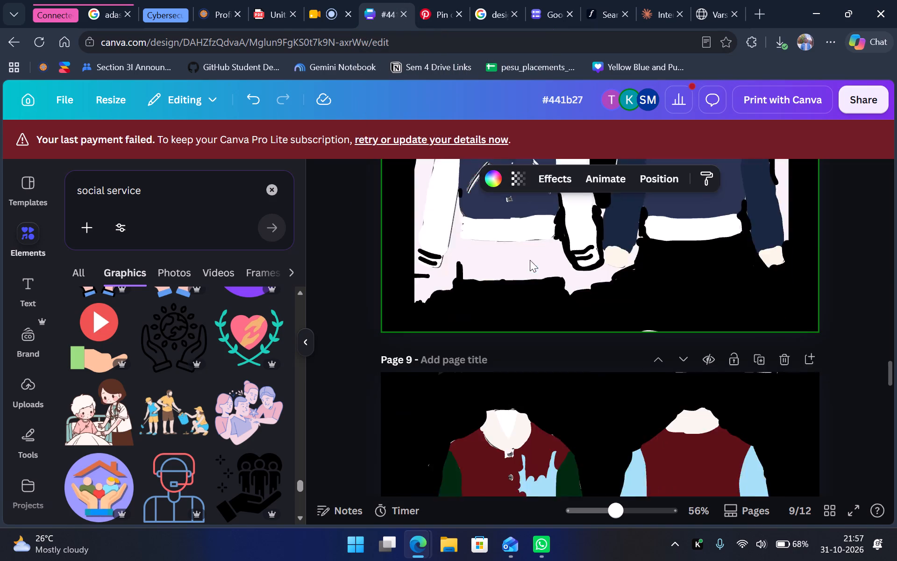
pyautogui.scroll(5, 529, 259)
pyautogui.scroll(-7, 529, 259)
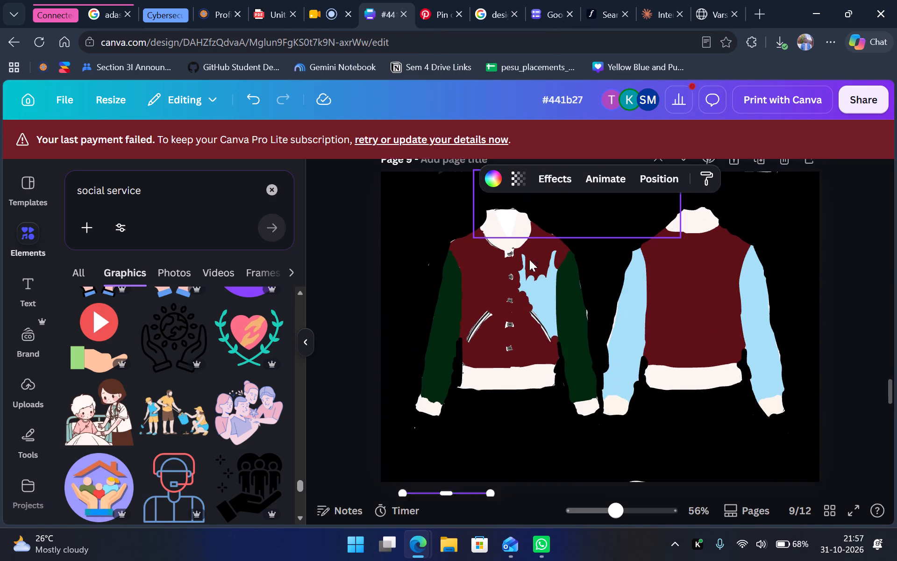
pyautogui.scroll(-1, 529, 259)
pyautogui.scroll(2, 529, 259)
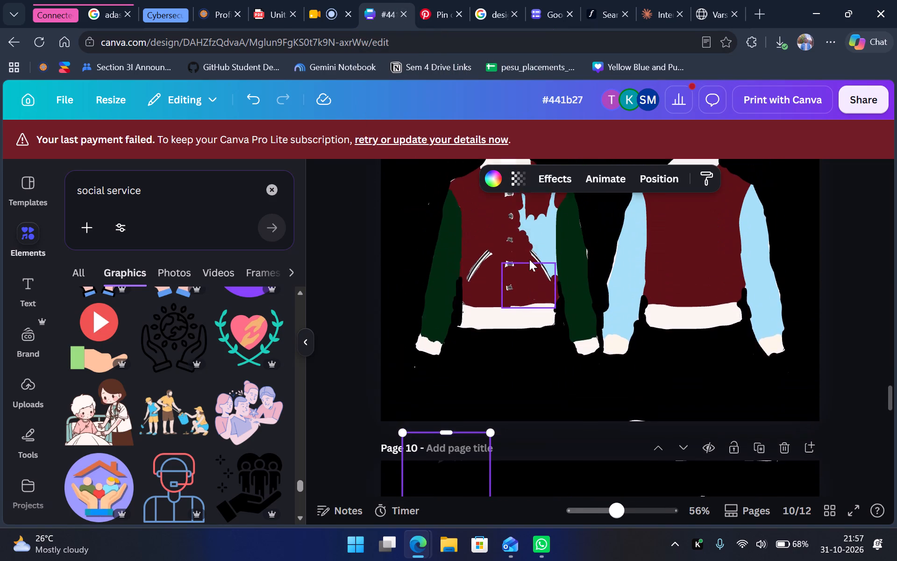
pyautogui.scroll(1, 529, 259)
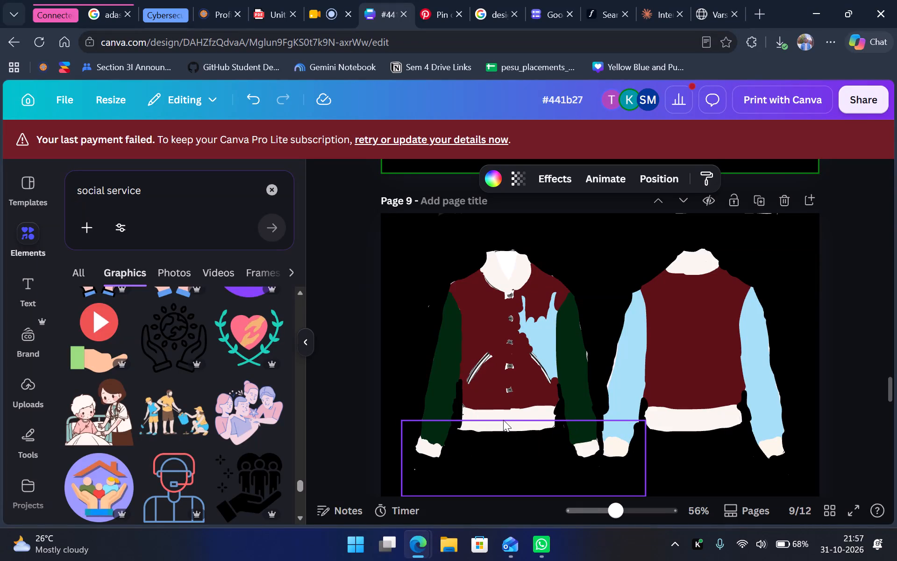
pyautogui.press('shift+super+c')
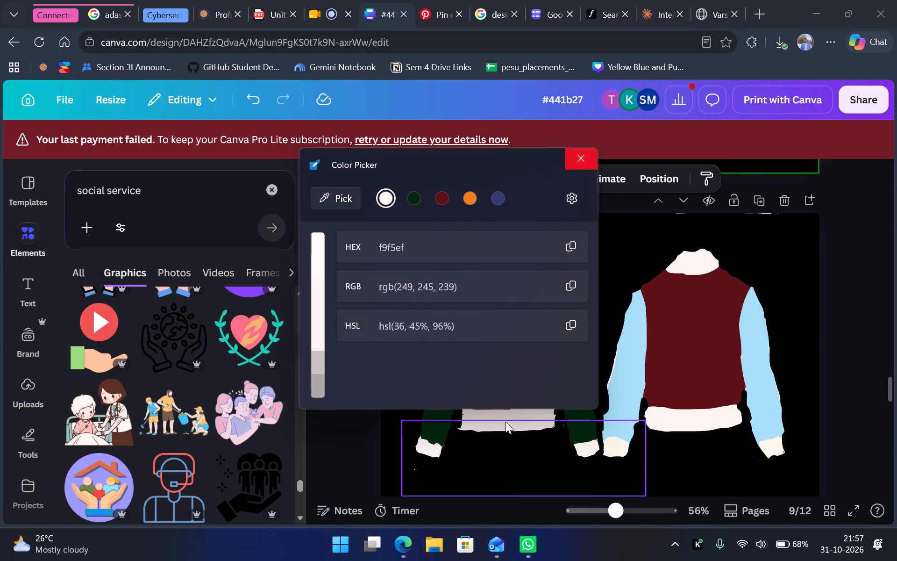
pyautogui.click(570, 245)
pyautogui.click(571, 160)
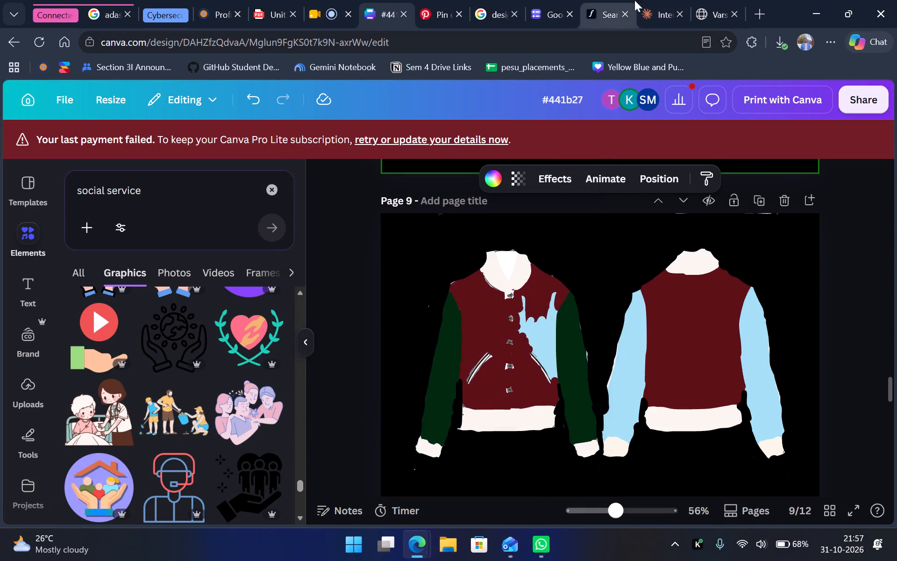
# Return to the jacket designer and set the collar colour to the copied #f9f5ef.
pyautogui.click(712, 0)
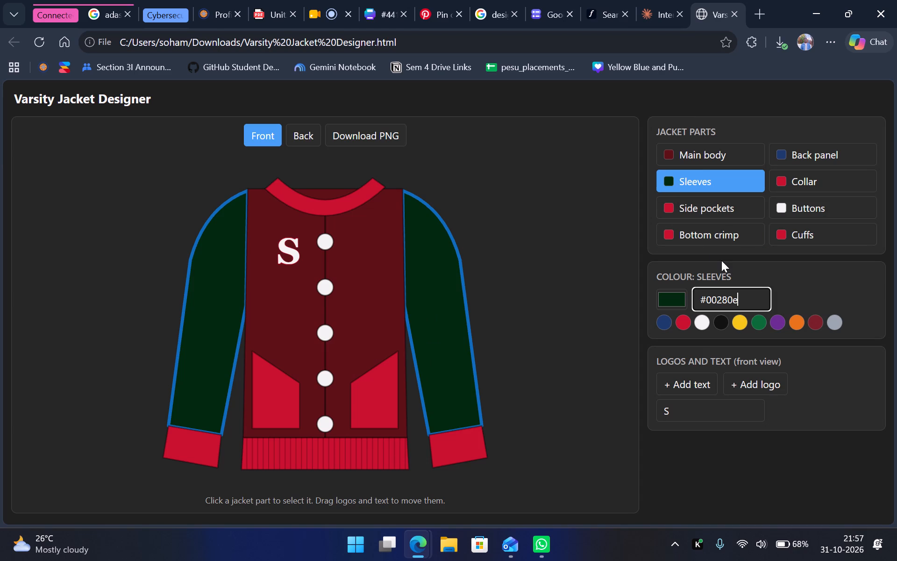
pyautogui.click(790, 173)
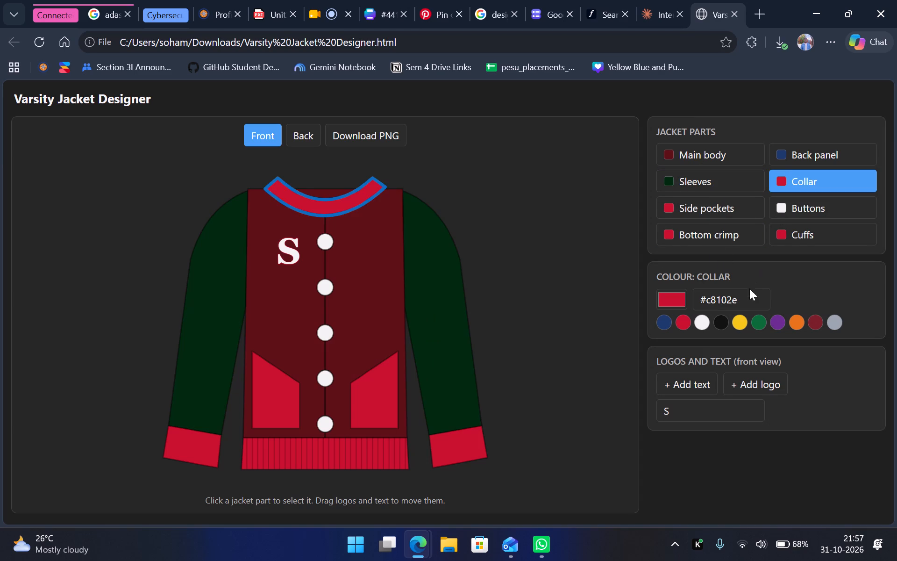
pyautogui.doubleClick(735, 299)
pyautogui.hotkey('ctrl', 'v')
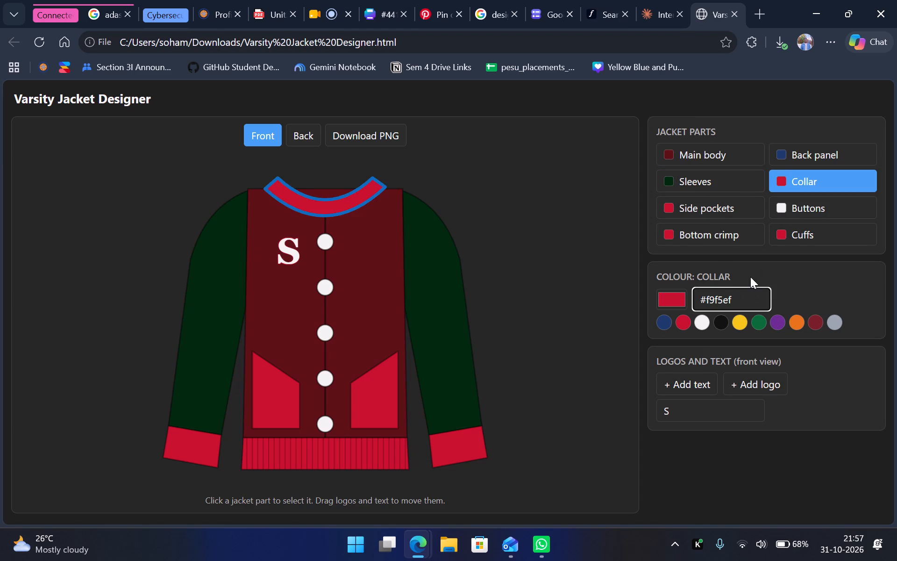
pyautogui.press('Return')
# Set the jacket's bottom crimp colour to the same off-white, #f9f5ef.
pyautogui.click(755, 239)
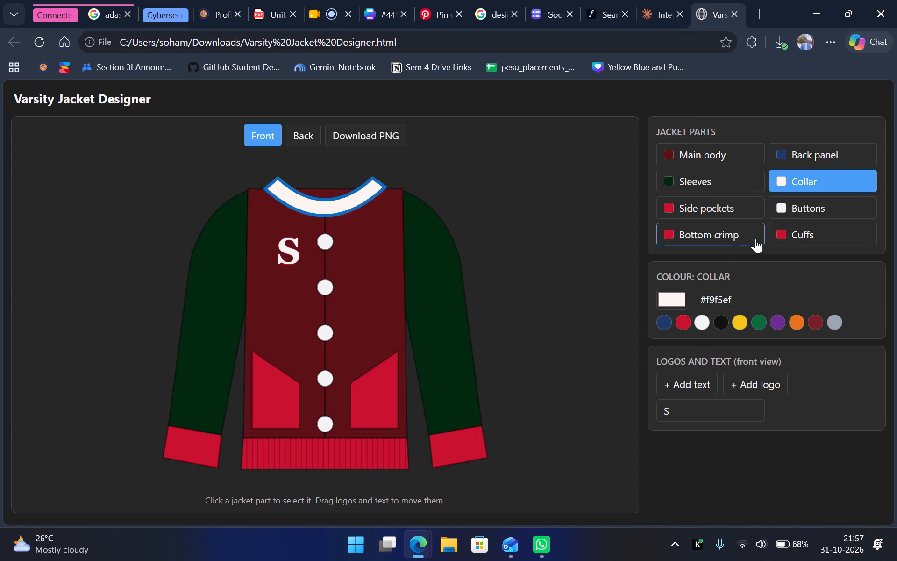
pyautogui.doubleClick(734, 297)
pyautogui.hotkey('ctrl', 'v')
pyautogui.press('Return')
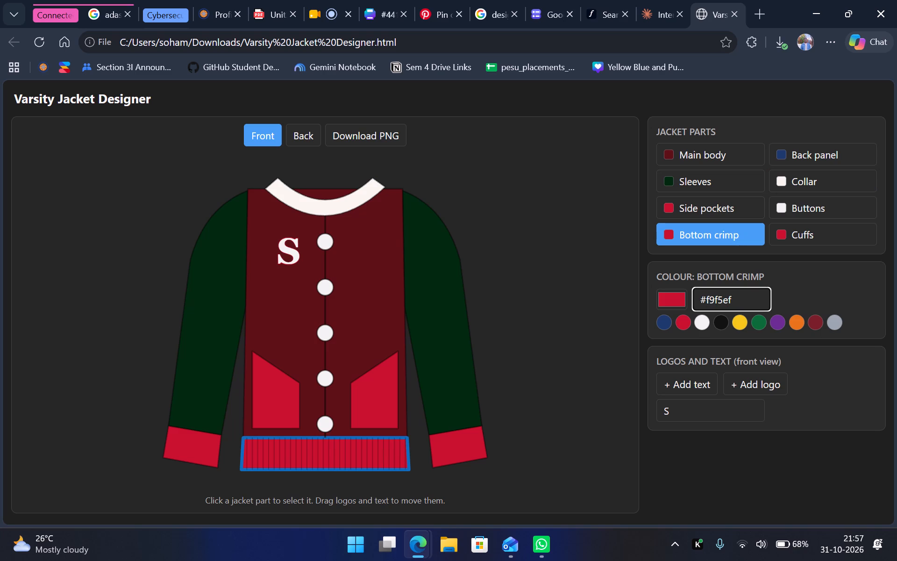
# Set the jacket's cuffs colour to the same off-white, #f9f5ef.
pyautogui.click(797, 236)
pyautogui.doubleClick(727, 298)
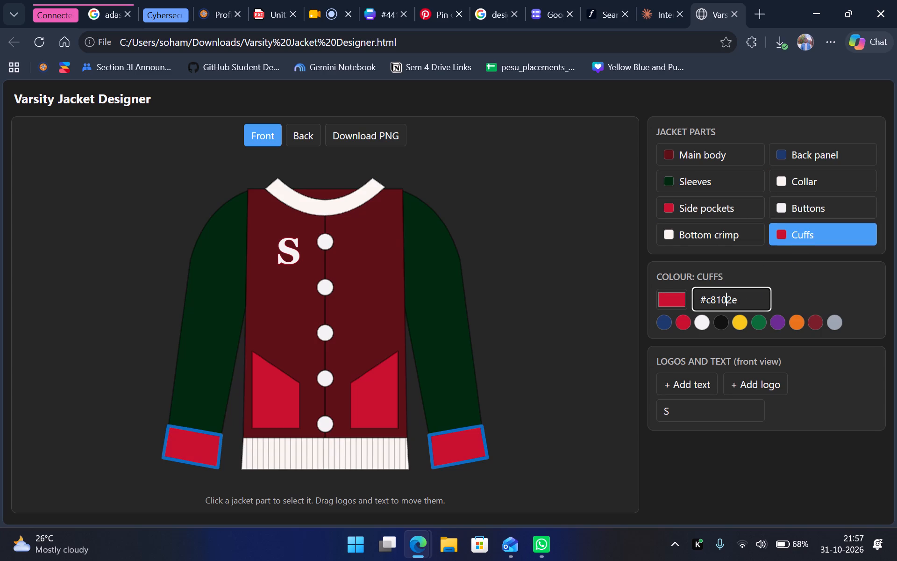
pyautogui.hotkey('ctrl', 'v')
pyautogui.press('Return')
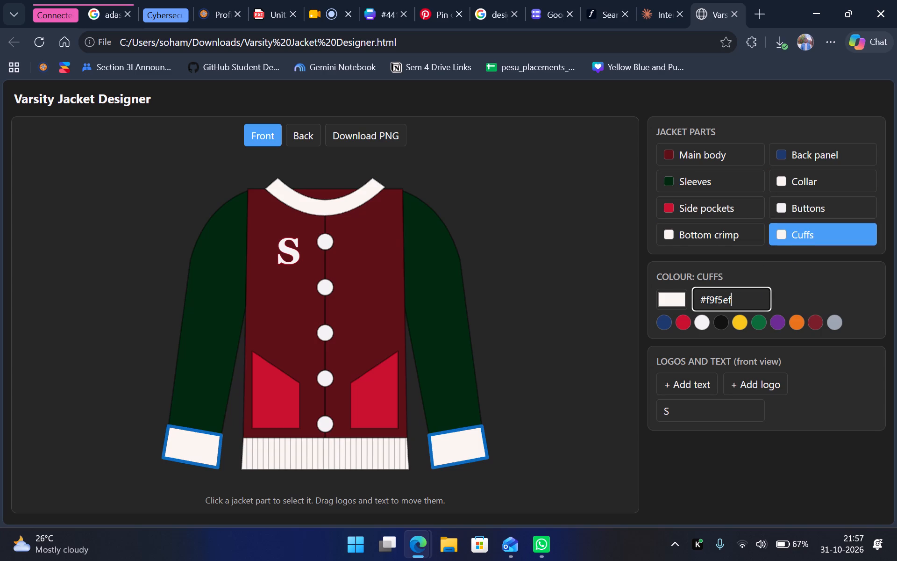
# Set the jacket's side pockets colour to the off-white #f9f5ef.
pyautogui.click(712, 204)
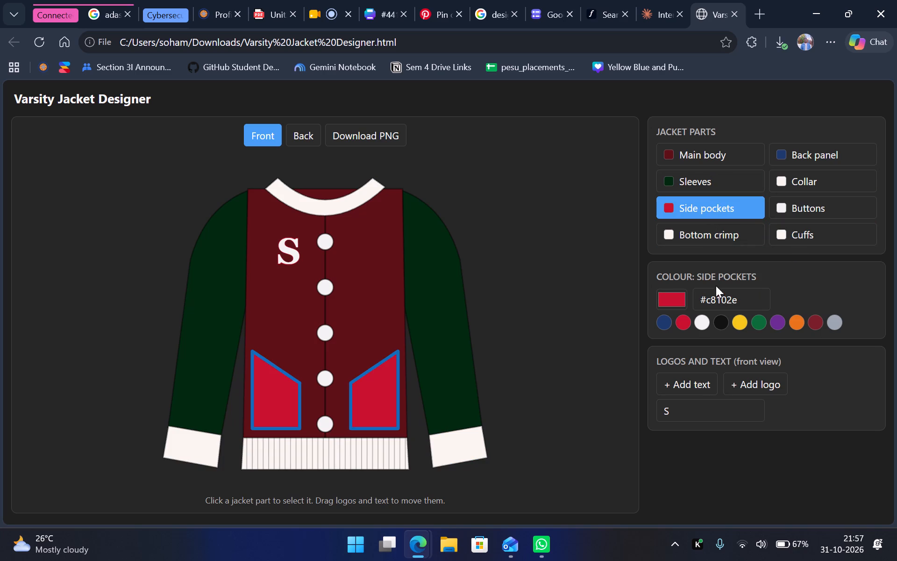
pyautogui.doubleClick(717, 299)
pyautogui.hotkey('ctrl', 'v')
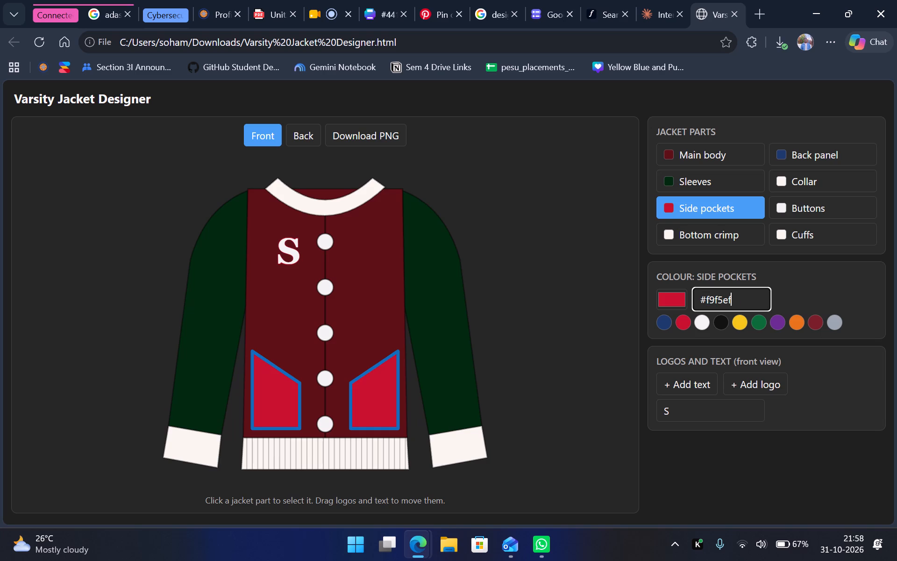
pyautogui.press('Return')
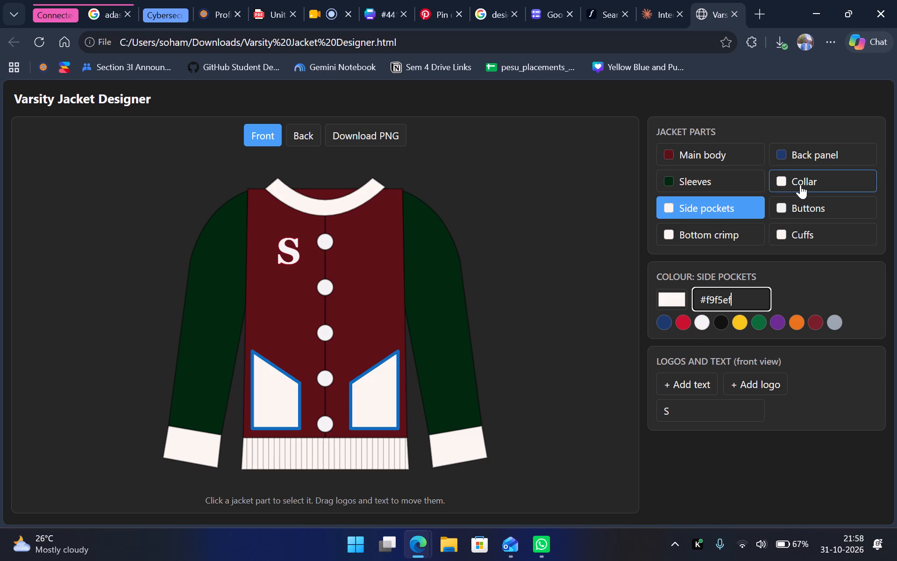
# Set the jacket's buttons colour to the off-white #f9f5ef.
pyautogui.click(815, 206)
pyautogui.doubleClick(712, 298)
pyautogui.hotkey('ctrl', 'v')
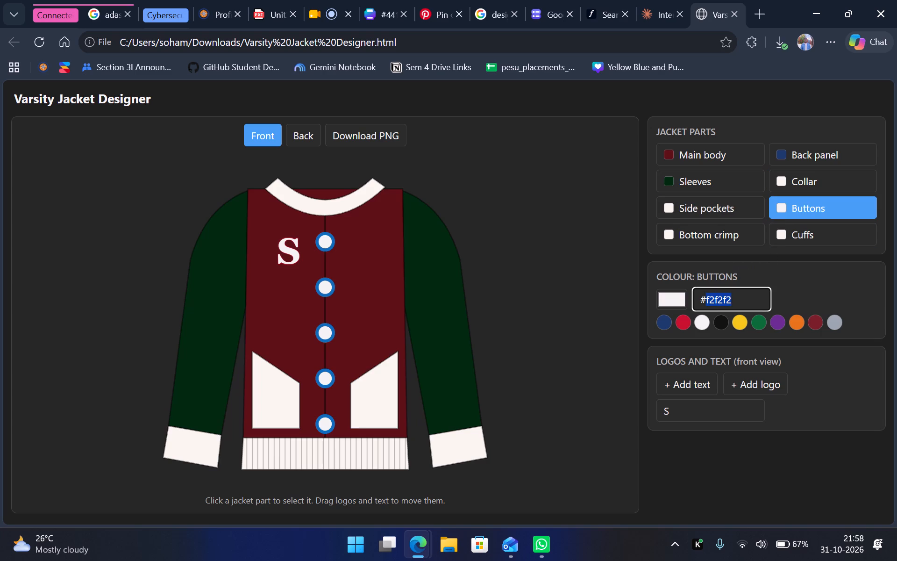
pyautogui.press('Return')
# Copy the sleeves' dark green colour code and set the side pockets to it, #00280e.
pyautogui.click(738, 207)
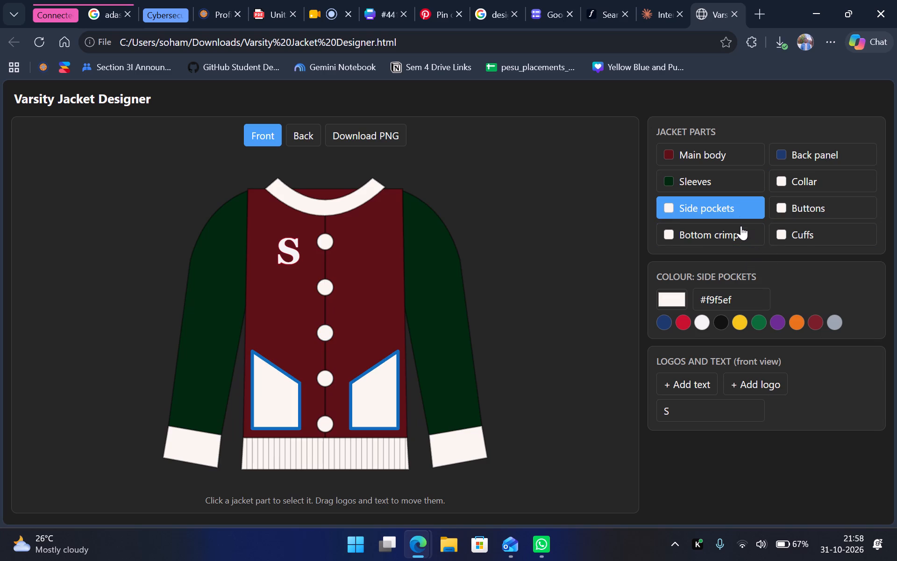
pyautogui.doubleClick(719, 302)
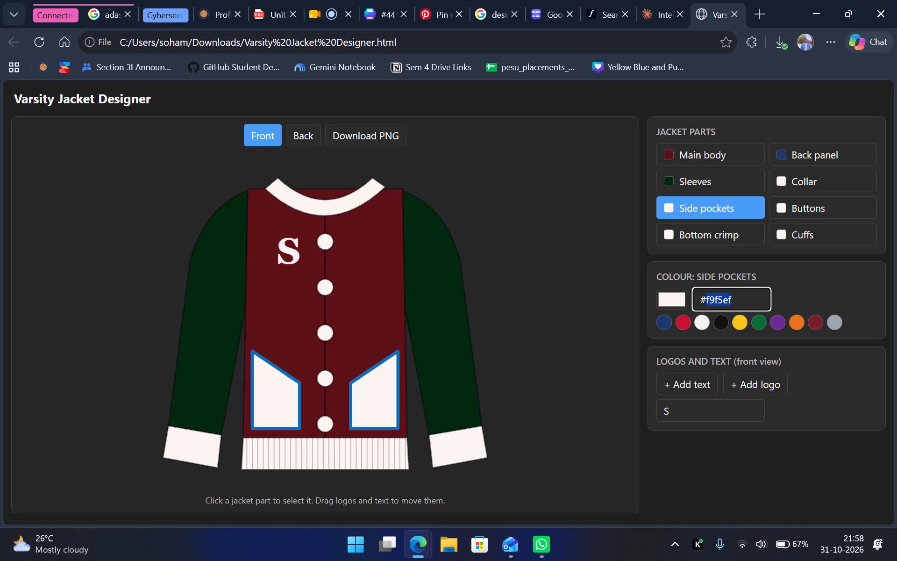
pyautogui.click(693, 179)
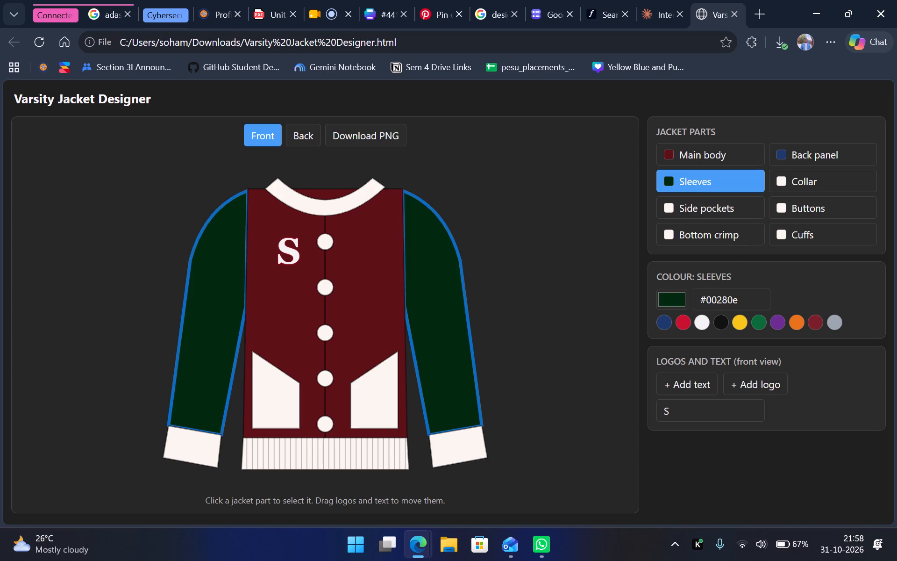
pyautogui.doubleClick(720, 296)
pyautogui.hotkey('ctrl', 'c')
pyautogui.click(694, 208)
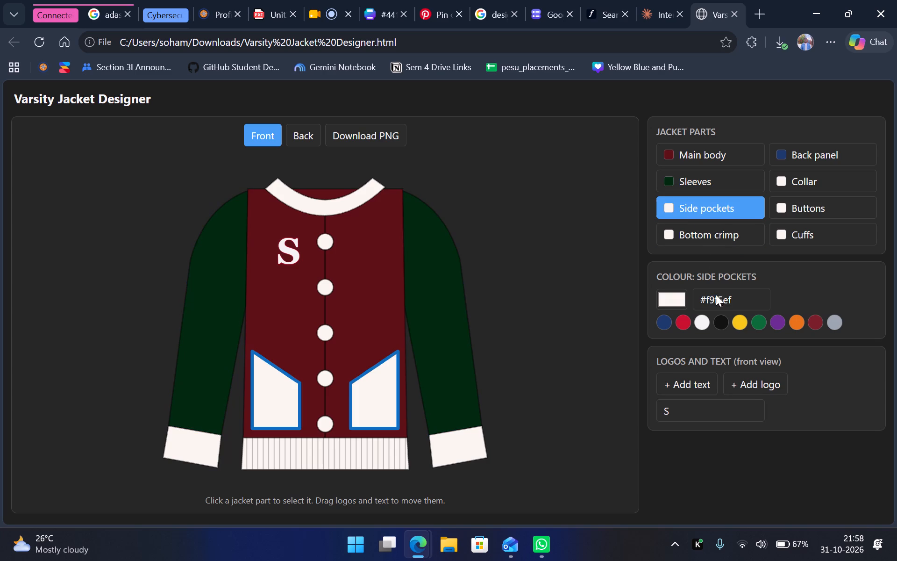
pyautogui.click(718, 300)
pyautogui.click(714, 300)
pyautogui.doubleClick(714, 300)
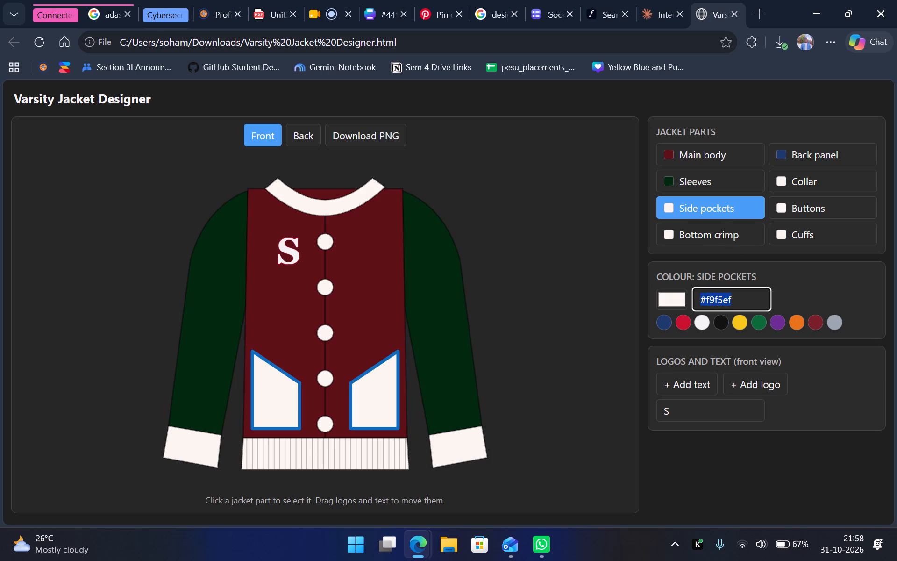
pyautogui.hotkey('ctrl', 'v')
pyautogui.press('Return')
pyautogui.press('Left')
pyautogui.press('Left')
pyautogui.press('Left')
pyautogui.press('Left')
pyautogui.press('Left')
pyautogui.press('Left')
pyautogui.press('Left')
pyautogui.press('Left')
pyautogui.press('Left')
pyautogui.press('Left')
pyautogui.hotkey('shift', '#')
pyautogui.press('Return')
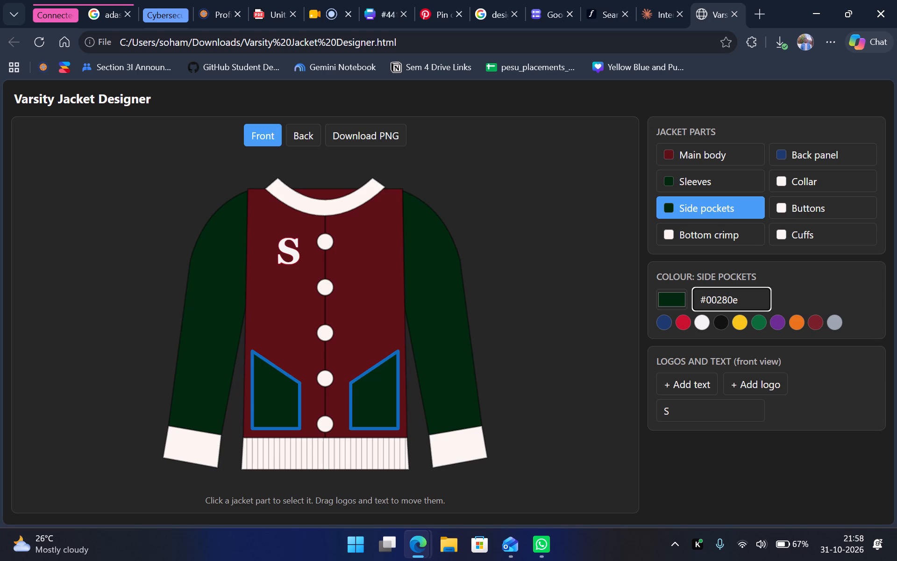
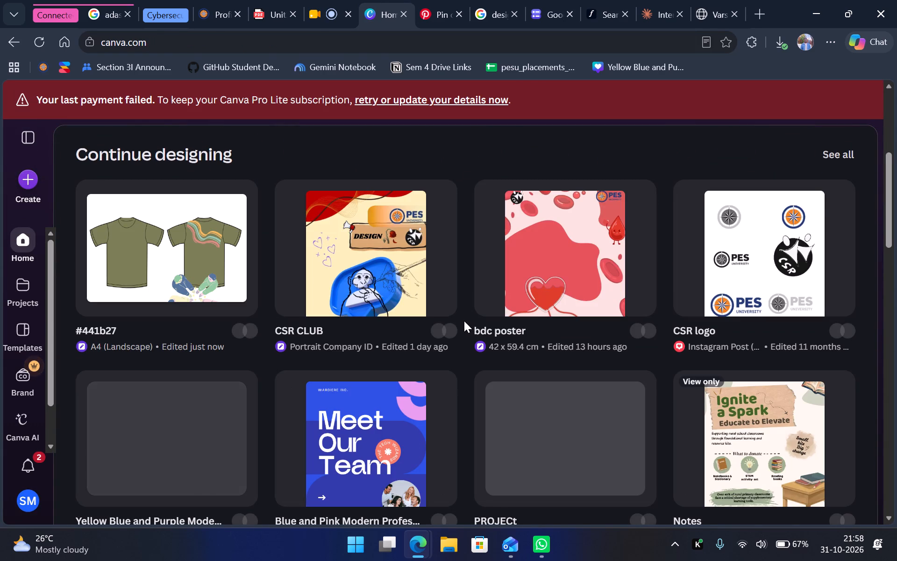
# Open the recent CSR logo design from the Canva home page.
pyautogui.click(759, 282)
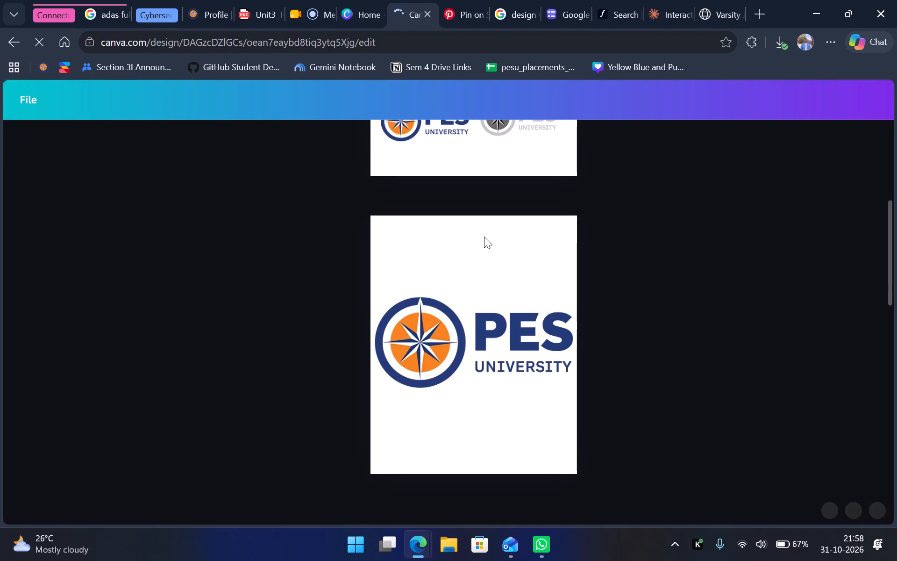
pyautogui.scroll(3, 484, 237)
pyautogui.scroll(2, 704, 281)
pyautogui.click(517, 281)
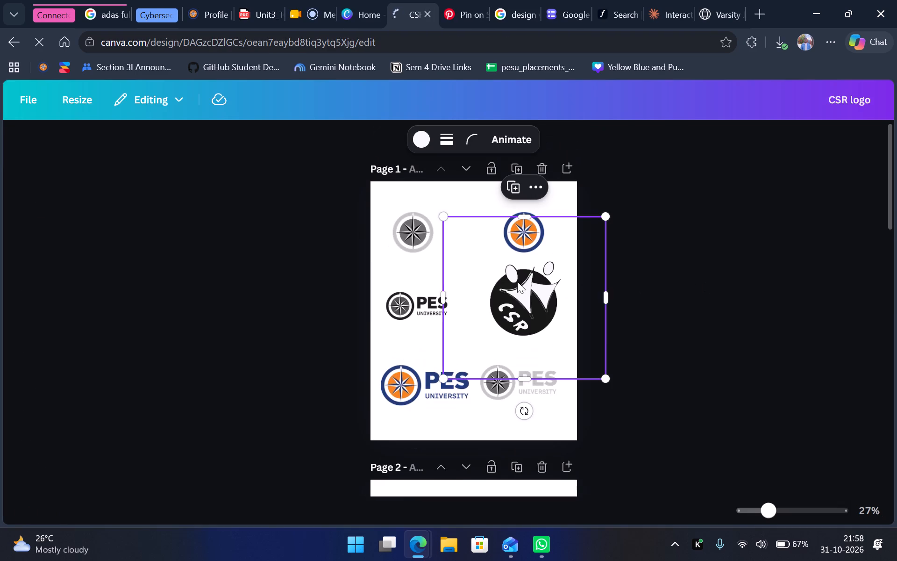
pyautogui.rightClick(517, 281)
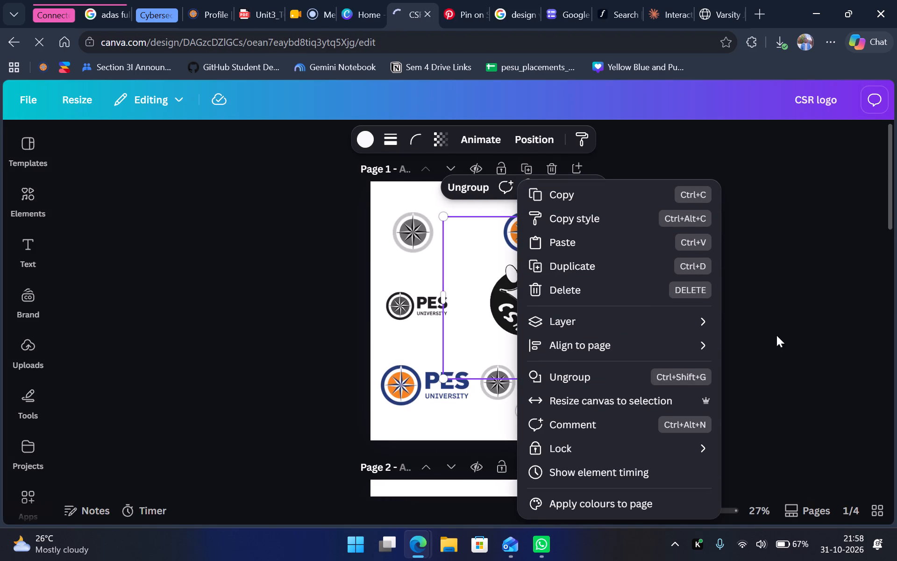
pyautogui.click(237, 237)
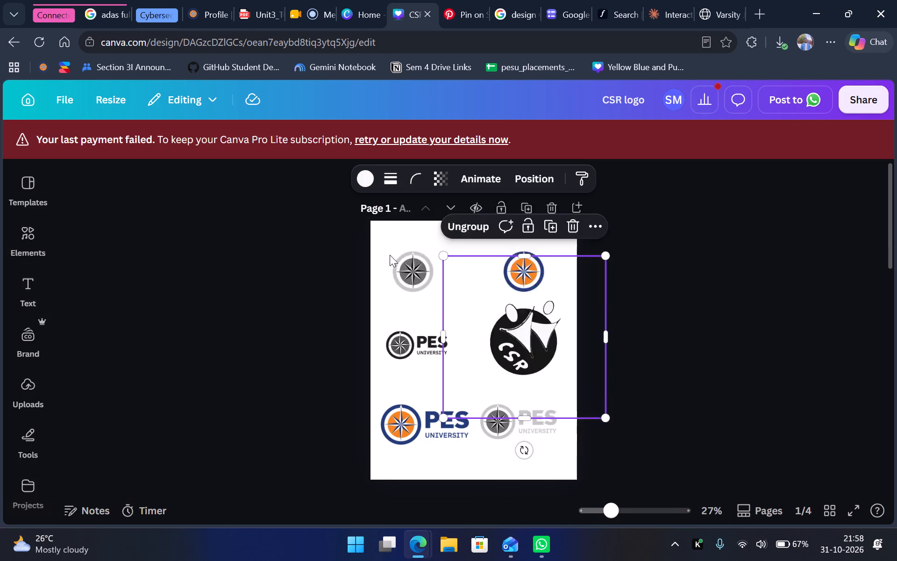
# Download only the black-and-white CSR logo group on page 3 as a PNG with a transparent background.
pyautogui.scroll(-5, 392, 256)
pyautogui.scroll(2, 396, 256)
pyautogui.scroll(-6, 401, 256)
pyautogui.click(499, 250)
pyautogui.rightClick(499, 250)
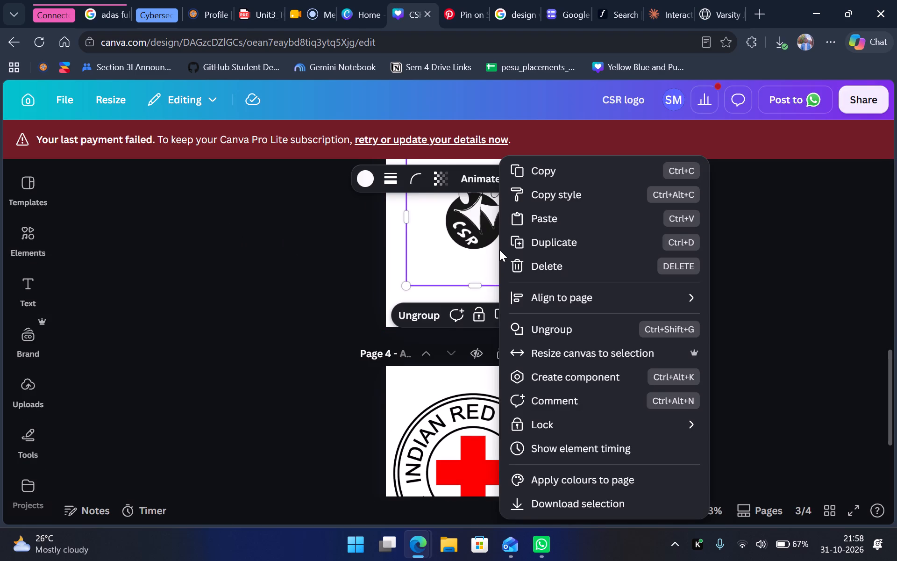
pyautogui.click(561, 499)
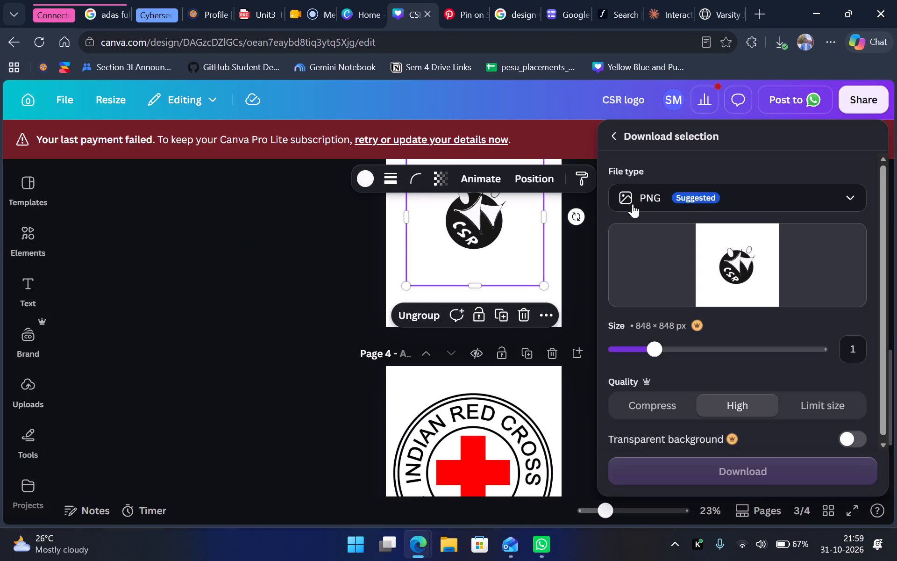
pyautogui.scroll(-3, 736, 393)
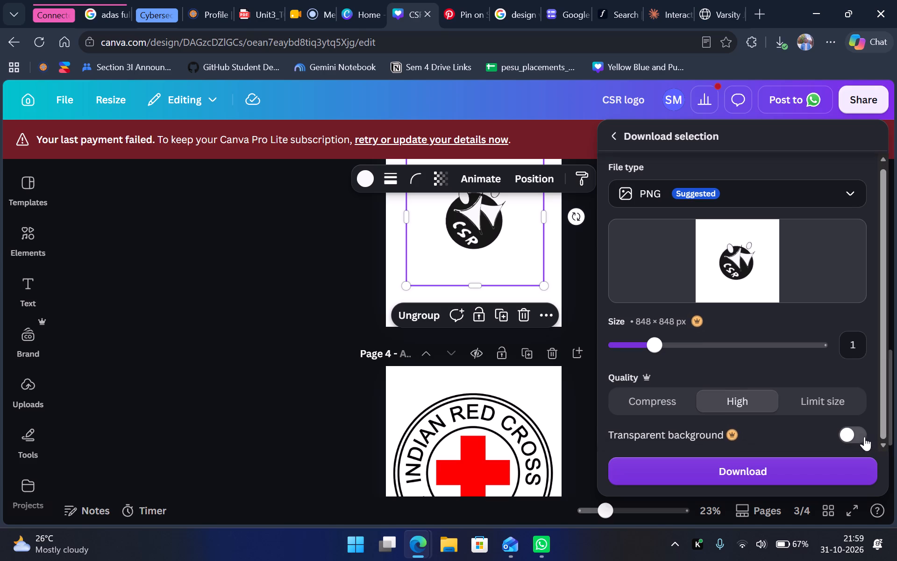
pyautogui.click(863, 437)
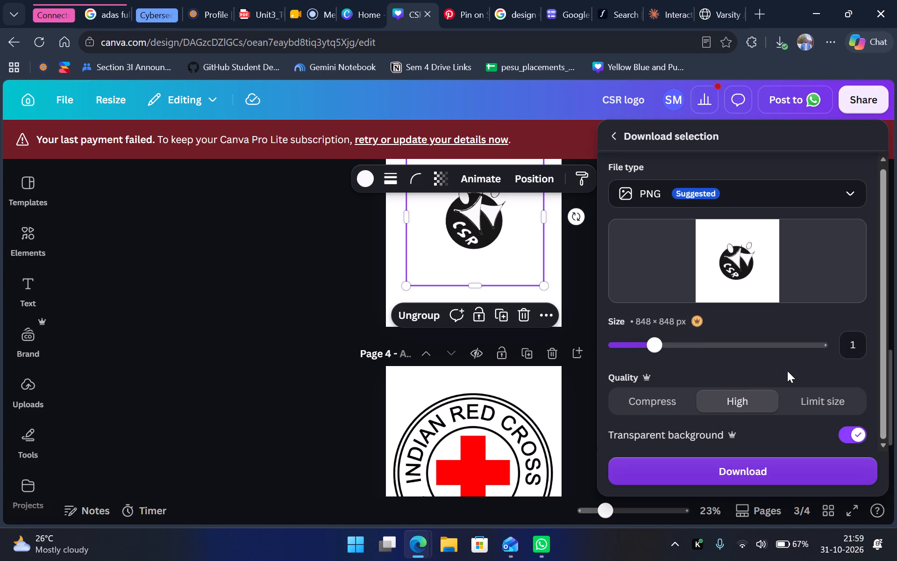
pyautogui.scroll(1, 787, 371)
pyautogui.click(751, 480)
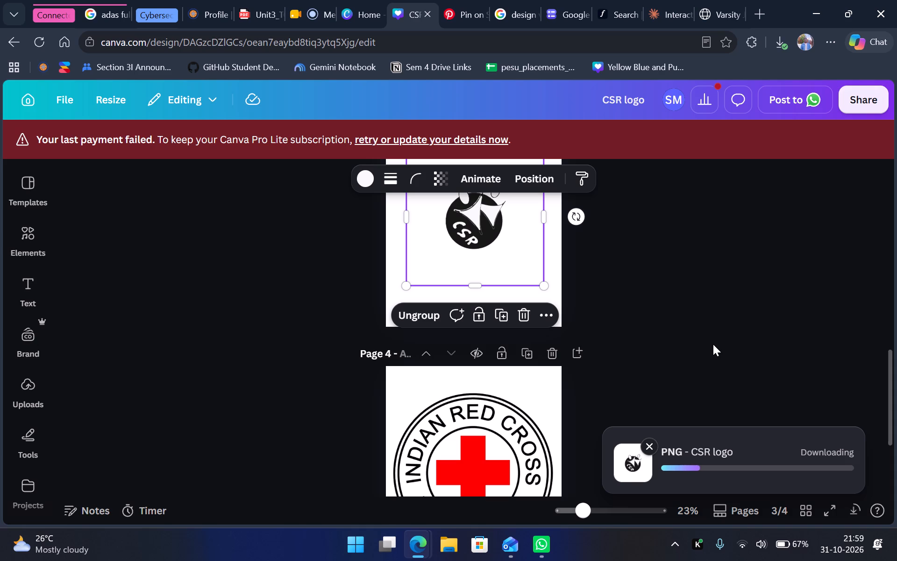
# Return to the Varsity Jacket Designer and add the downloaded CSR logo image to the jacket's front view.
pyautogui.click(703, 13)
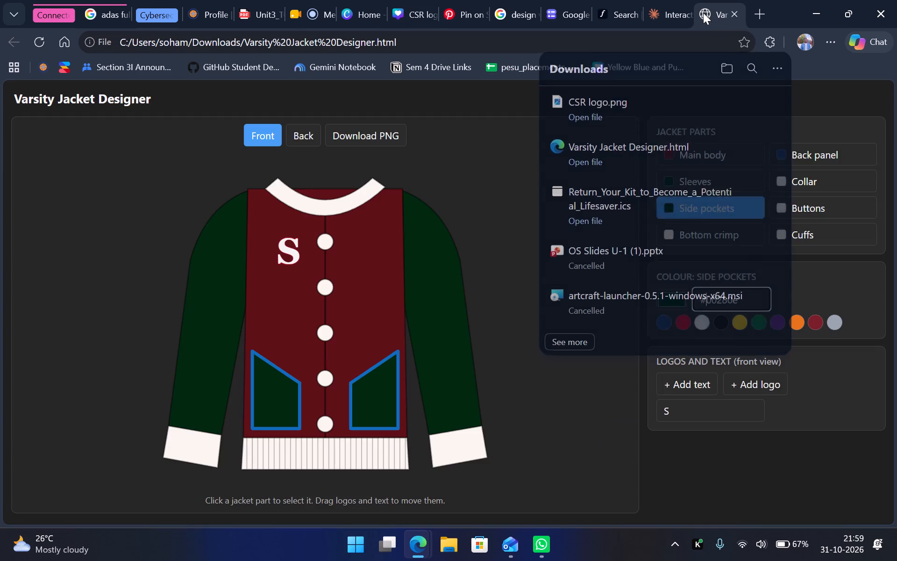
pyautogui.click(733, 388)
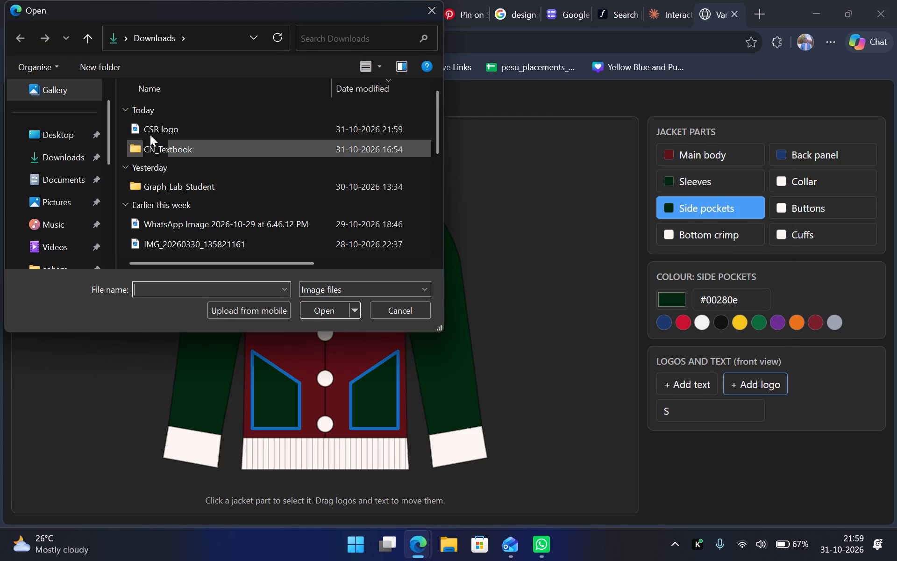
pyautogui.doubleClick(153, 132)
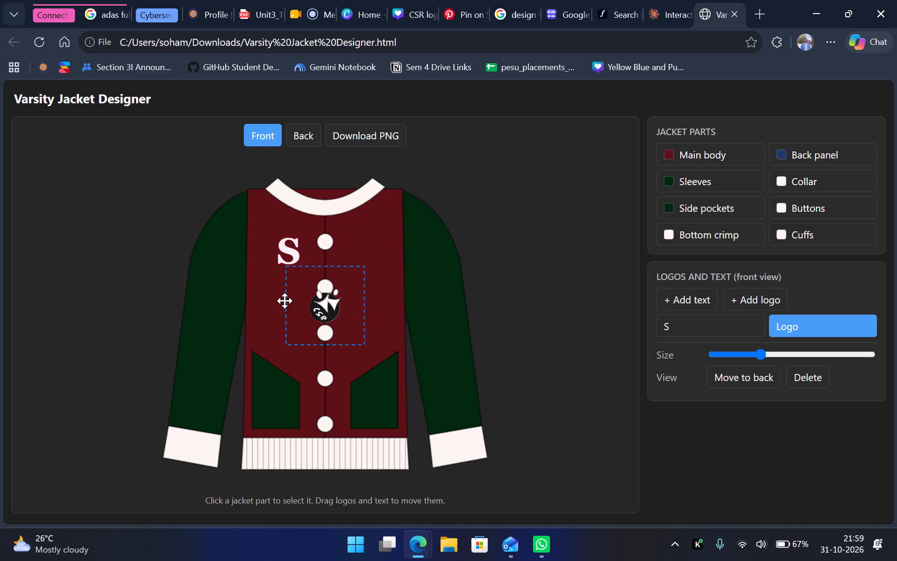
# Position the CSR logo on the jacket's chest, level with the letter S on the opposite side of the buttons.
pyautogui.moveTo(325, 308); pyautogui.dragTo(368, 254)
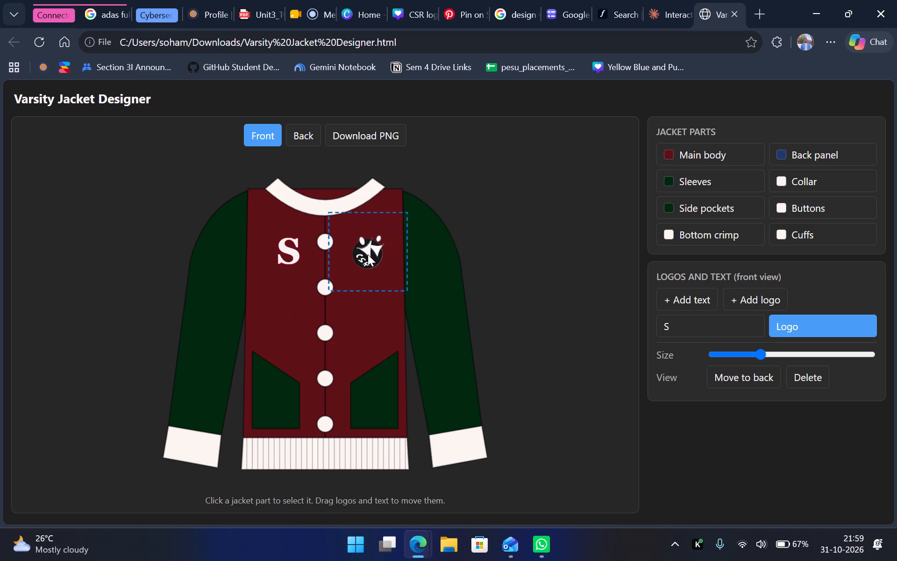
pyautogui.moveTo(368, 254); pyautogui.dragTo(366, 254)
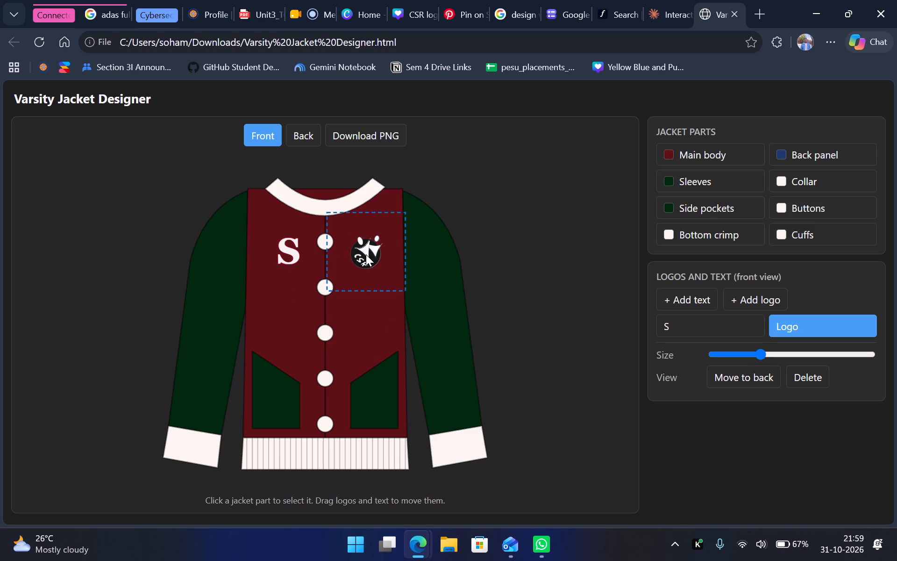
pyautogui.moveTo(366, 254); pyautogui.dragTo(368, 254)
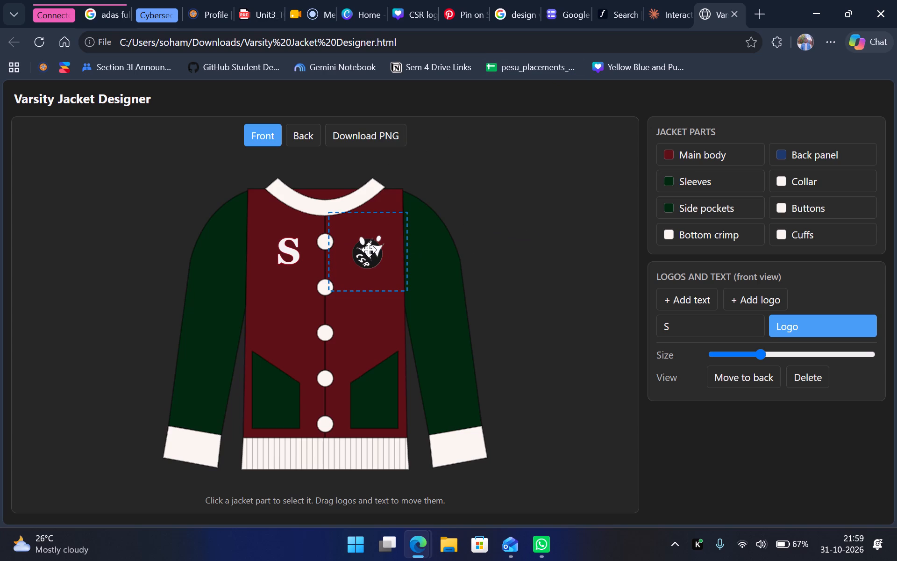
# Move the CSR logo from the chest onto the upper part of the adjacent green sleeve.
pyautogui.moveTo(369, 250); pyautogui.dragTo(431, 255)
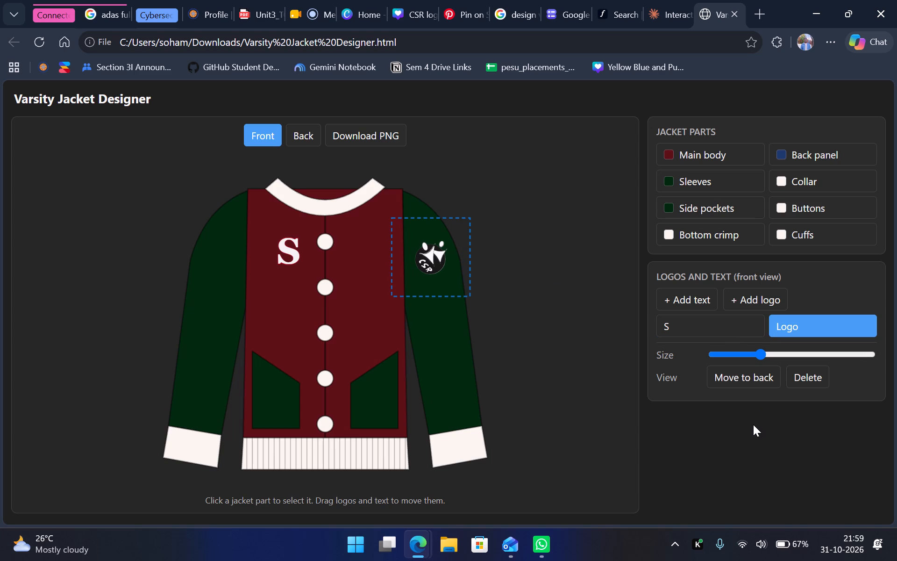
pyautogui.click(553, 357)
pyautogui.click(765, 456)
pyautogui.click(282, 255)
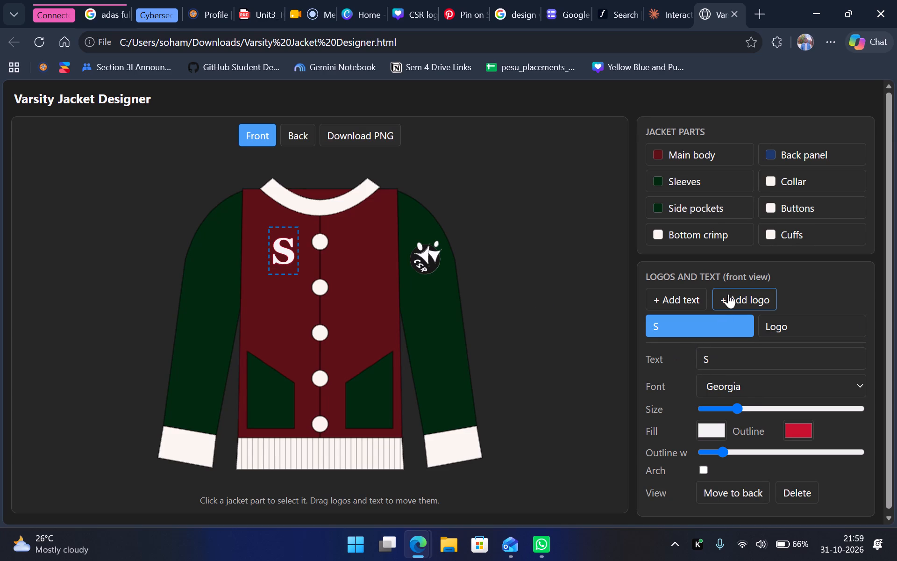
# Switch to the jacket's back view and select the back panel's colour settings.
pyautogui.click(308, 131)
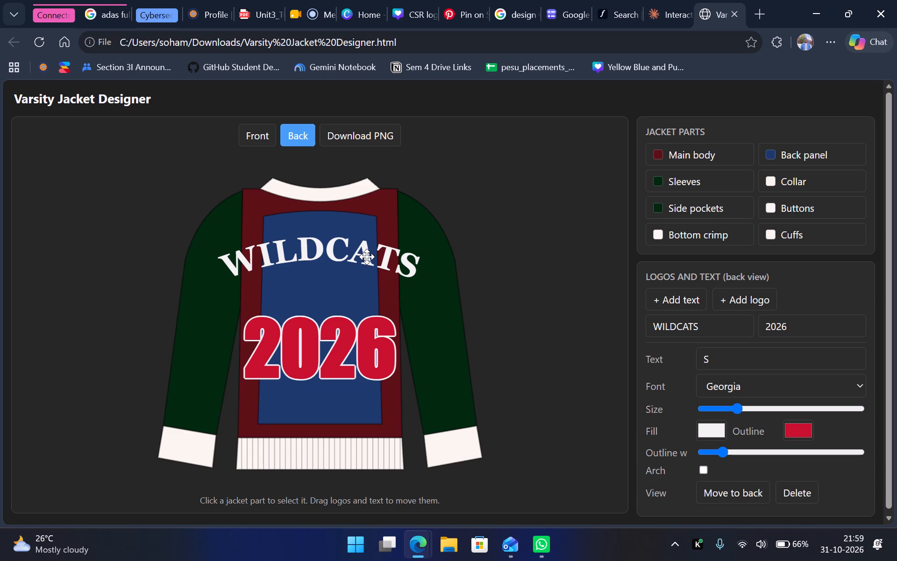
pyautogui.click(349, 281)
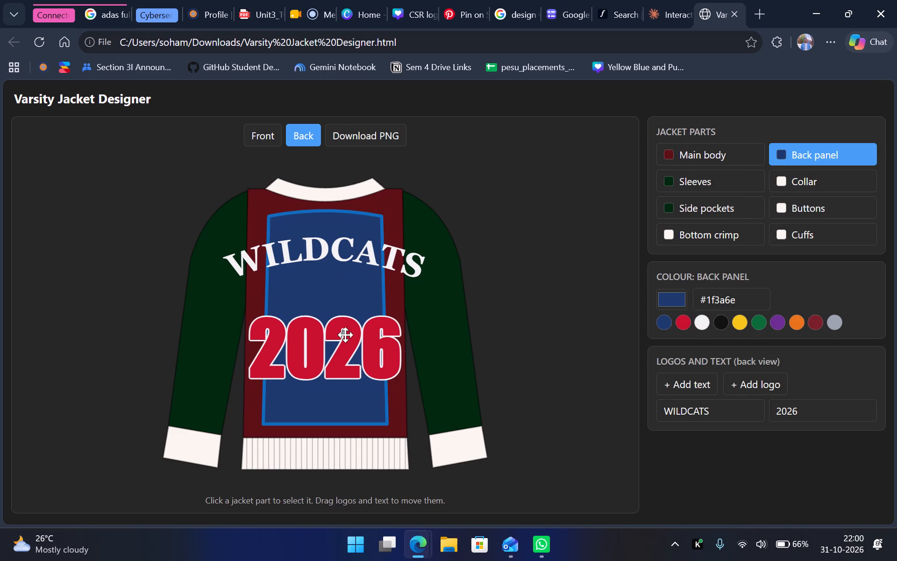
# Select the 2026 text on the jacket's back, and return to the front view of the jacket.
pyautogui.click(345, 335)
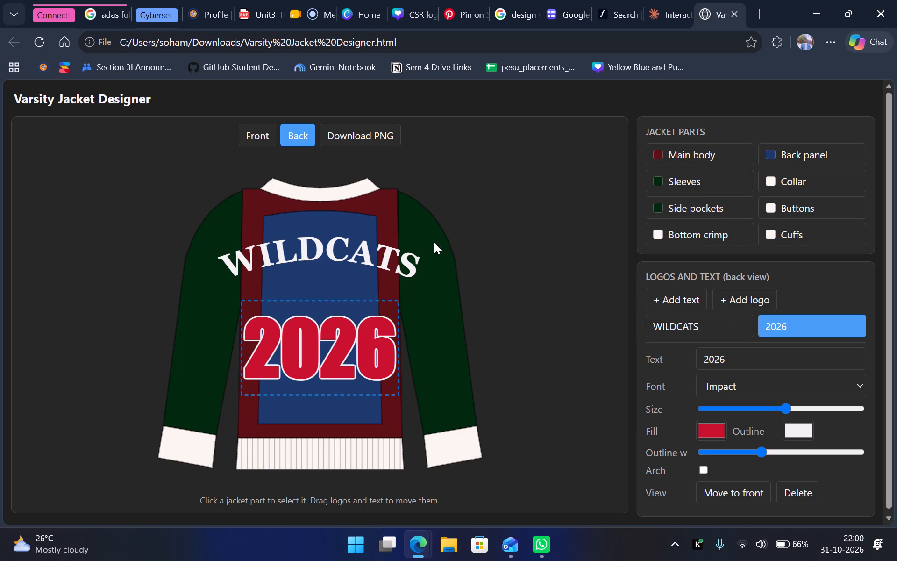
pyautogui.click(274, 133)
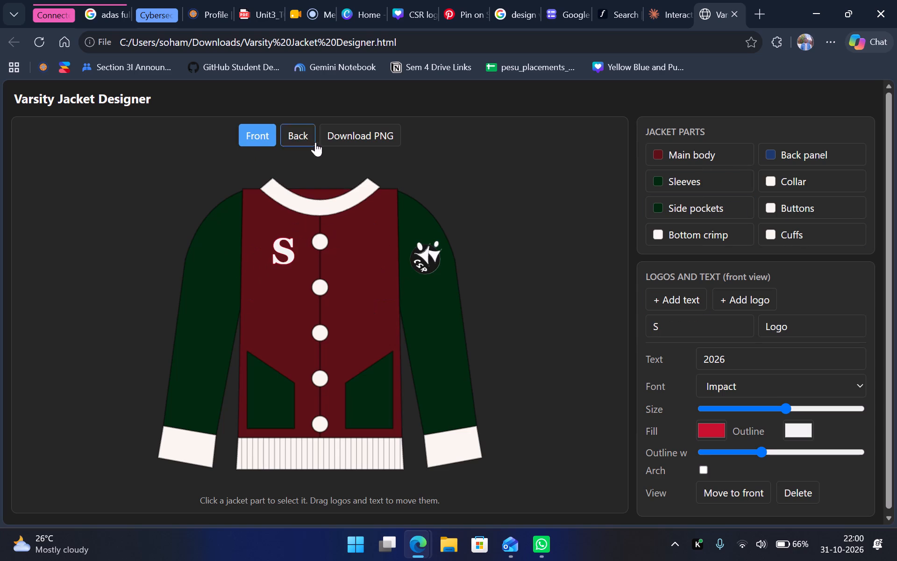
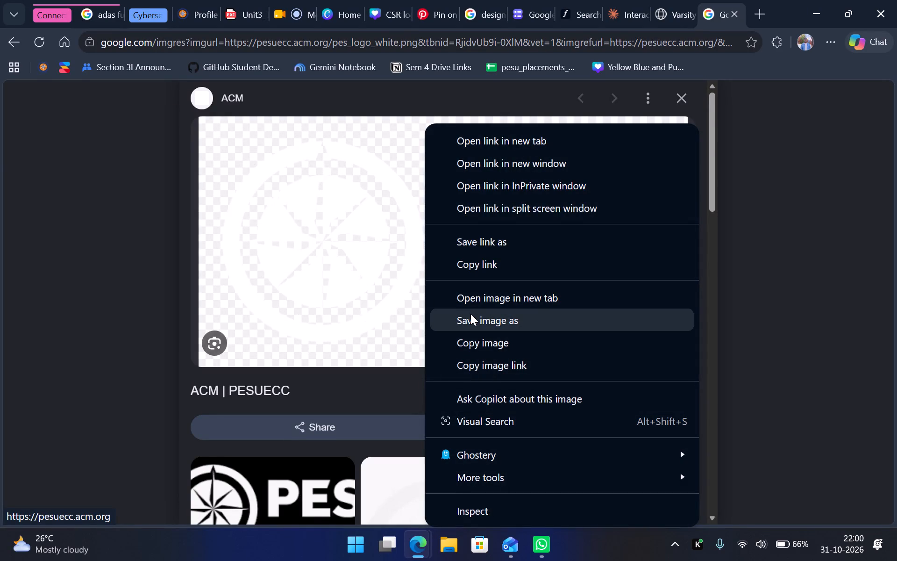
# Save the white PES University logo image from the ACM PESUECC result to the computer, keeping the suggested file name.
pyautogui.click(470, 314)
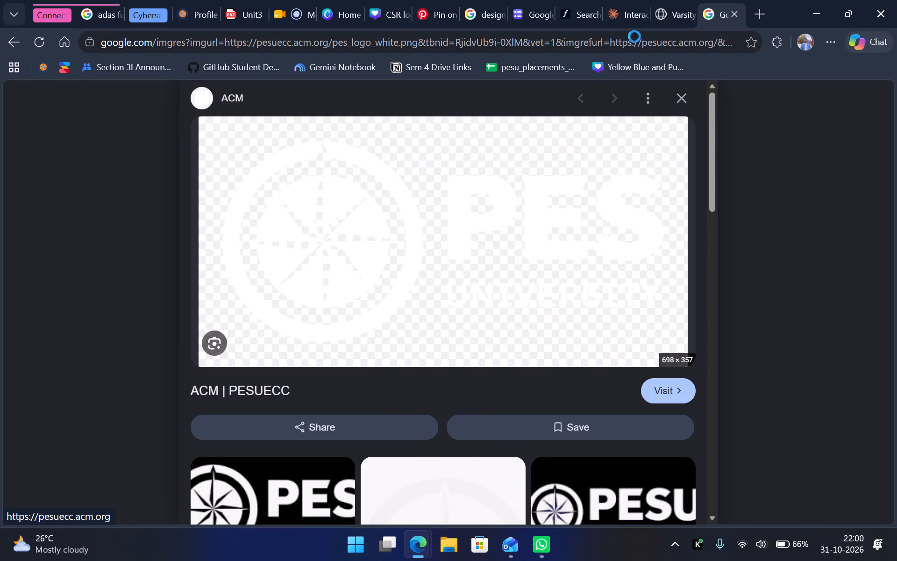
pyautogui.click(328, 311)
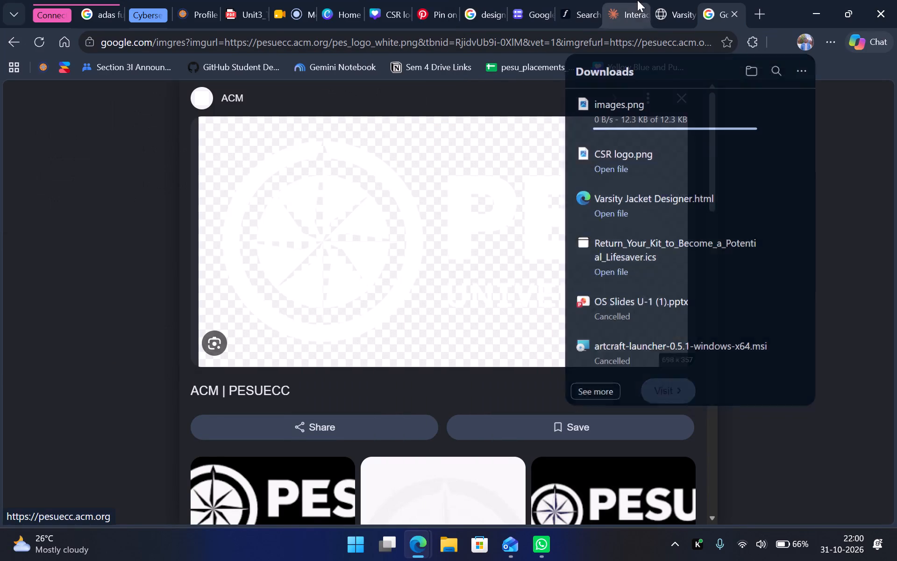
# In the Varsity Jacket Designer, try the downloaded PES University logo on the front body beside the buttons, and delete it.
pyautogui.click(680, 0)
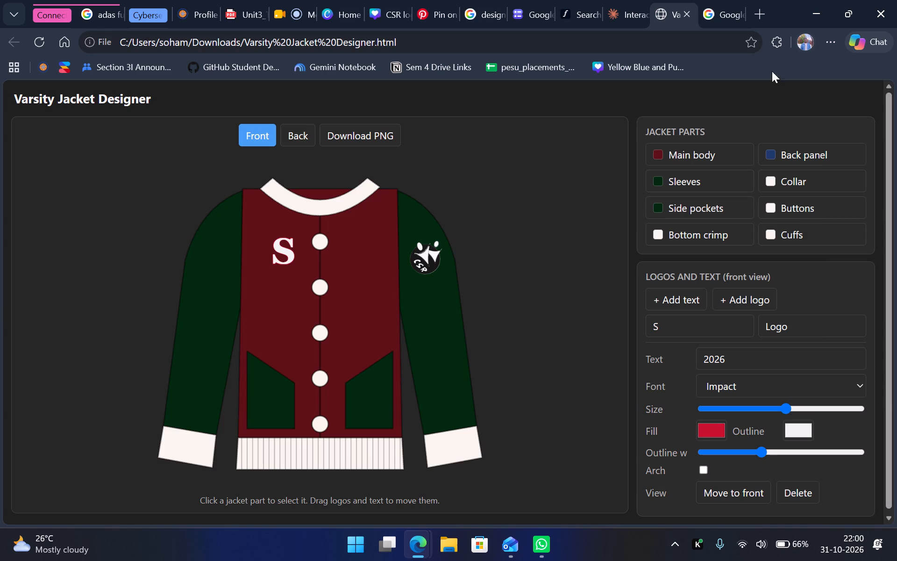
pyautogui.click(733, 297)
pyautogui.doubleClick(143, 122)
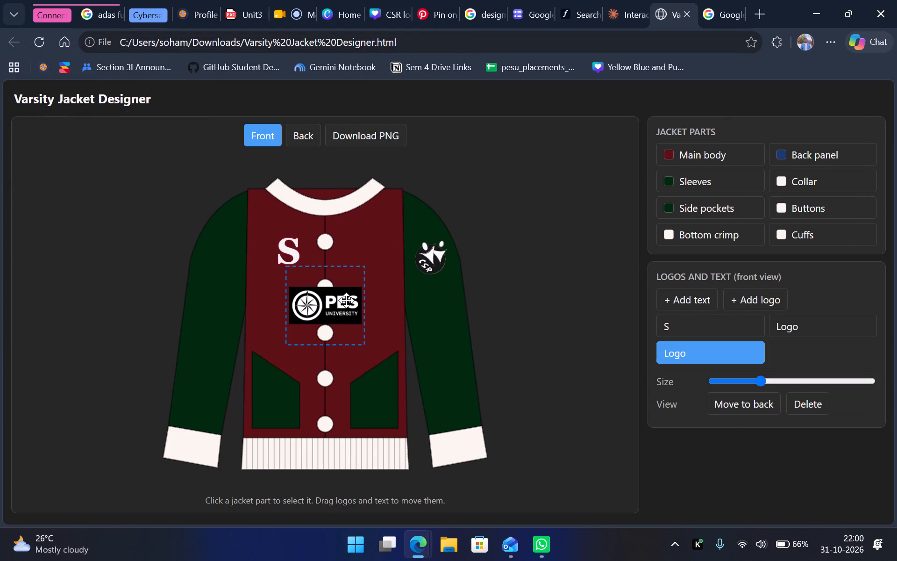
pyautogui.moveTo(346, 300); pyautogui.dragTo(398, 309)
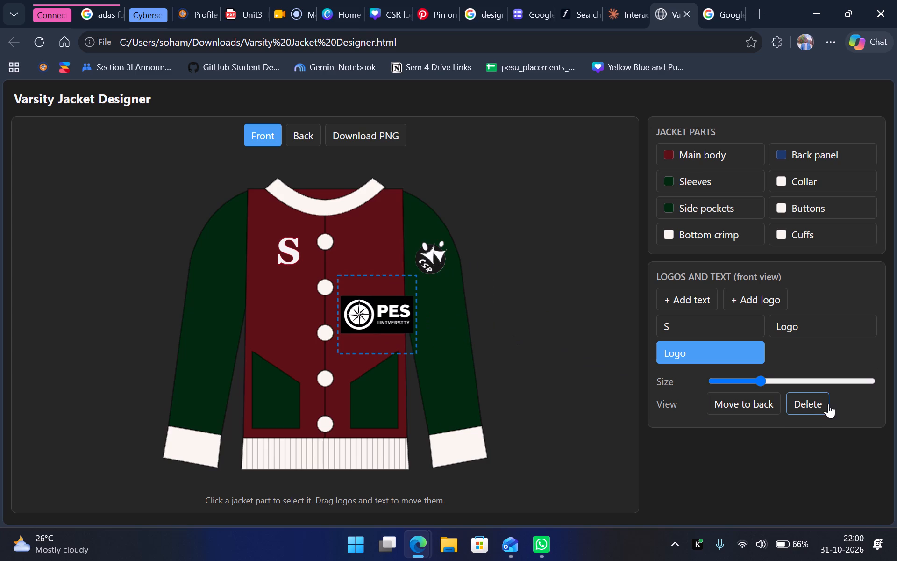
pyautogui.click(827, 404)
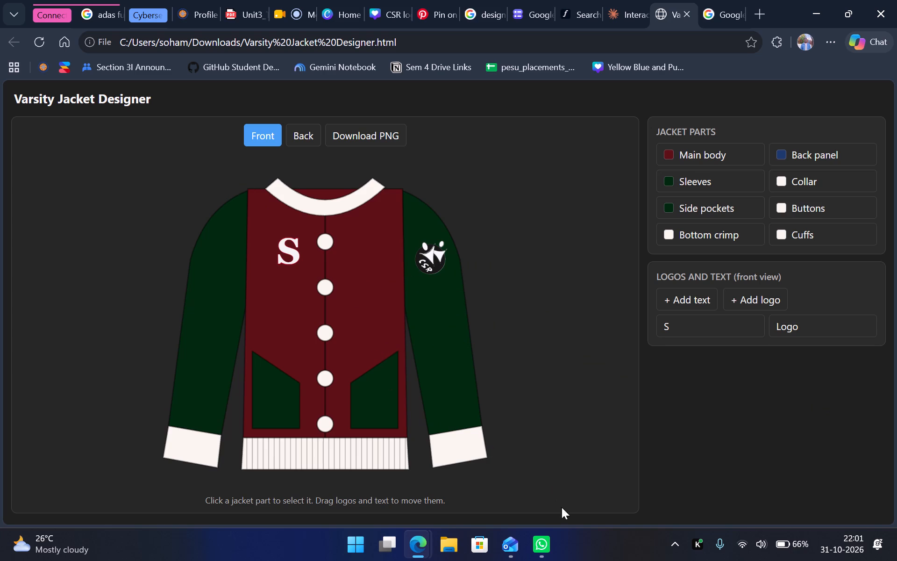
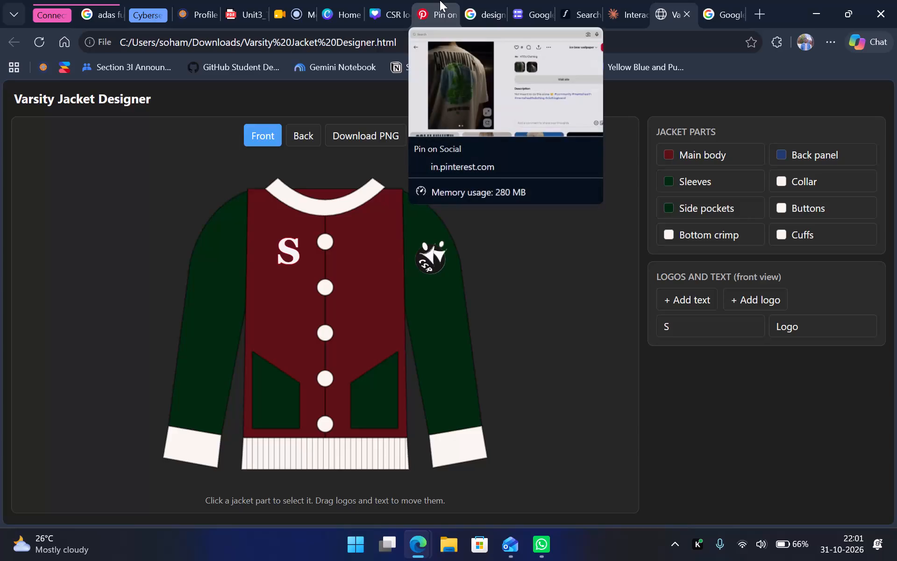
# Save the white PES University logo from the Google image result to Downloads as the PNG image pes_logo_white.
pyautogui.click(728, 0)
pyautogui.rightClick(531, 187)
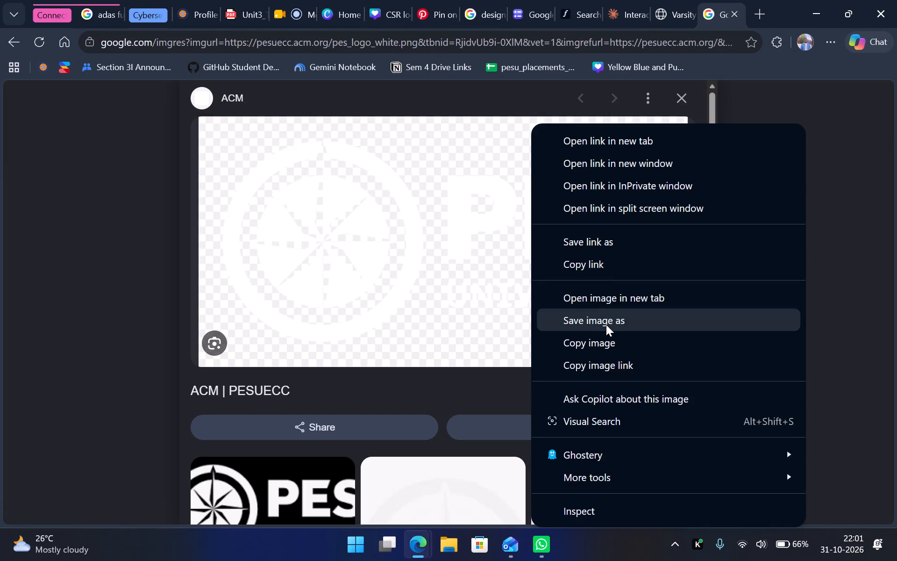
pyautogui.click(606, 324)
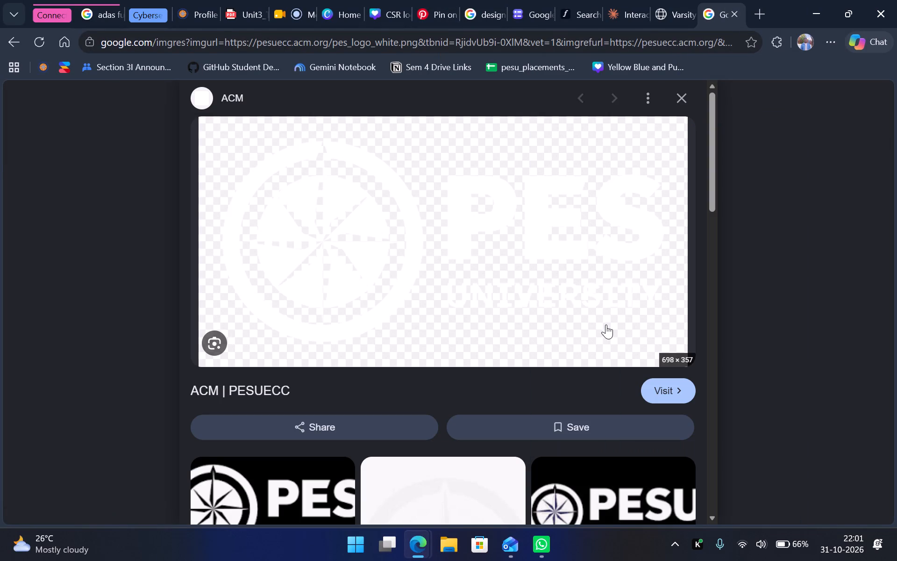
pyautogui.click(321, 314)
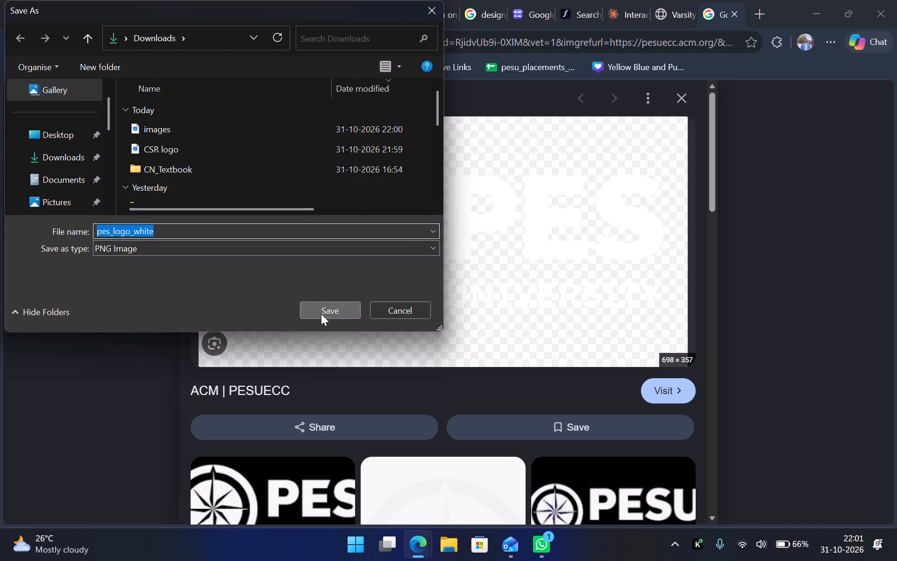
# Add the pes_logo_white image to the jacket front, shrink it, and place it on the upper green sleeve beside the S.
pyautogui.click(656, 0)
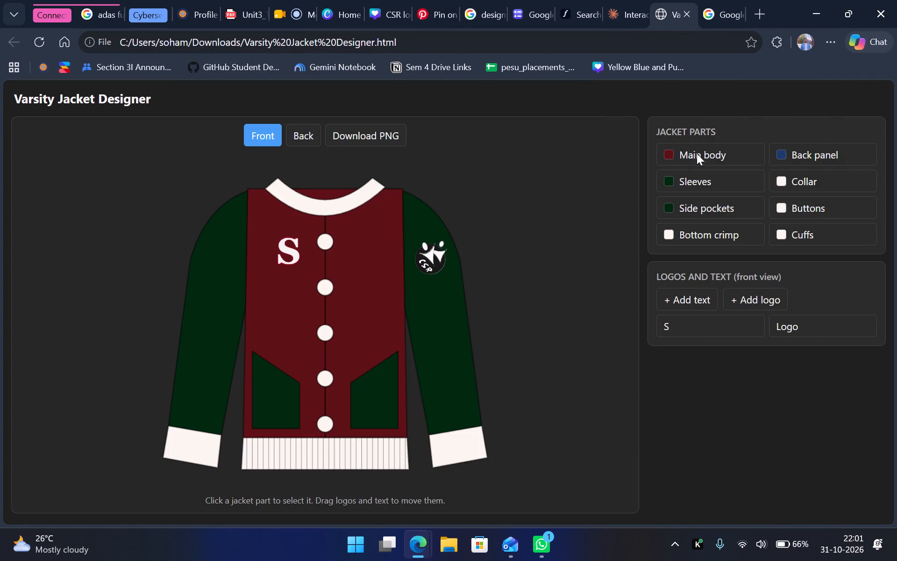
pyautogui.click(743, 290)
pyautogui.doubleClick(232, 126)
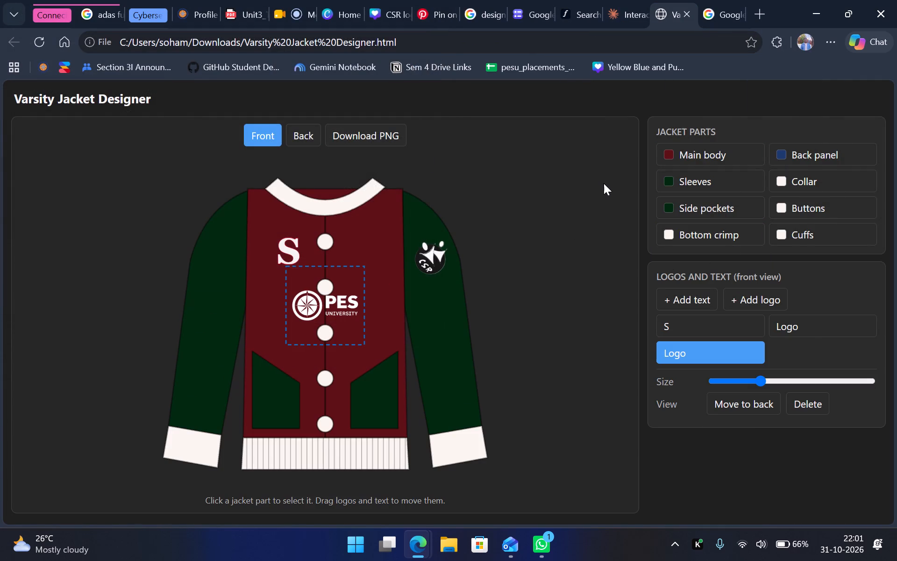
pyautogui.moveTo(315, 304); pyautogui.dragTo(232, 274)
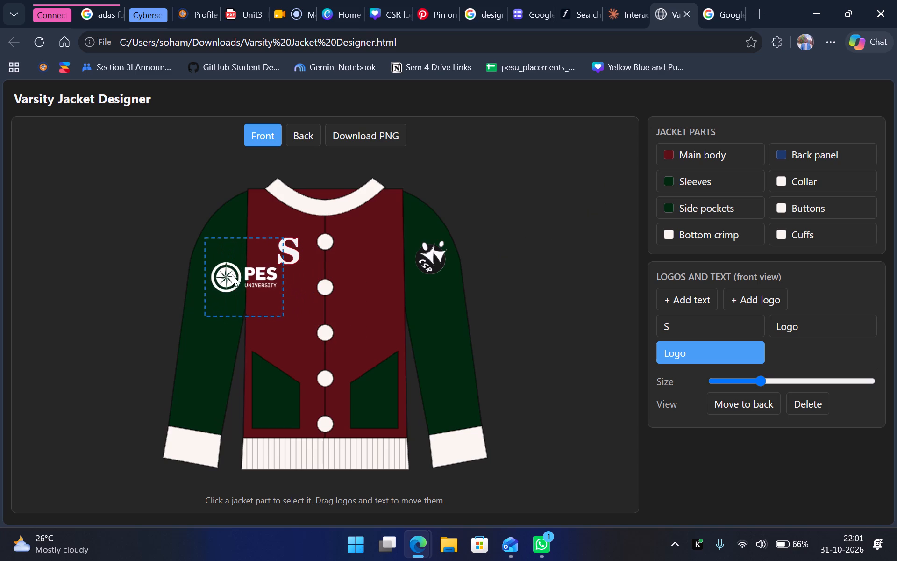
pyautogui.moveTo(232, 274); pyautogui.dragTo(221, 268)
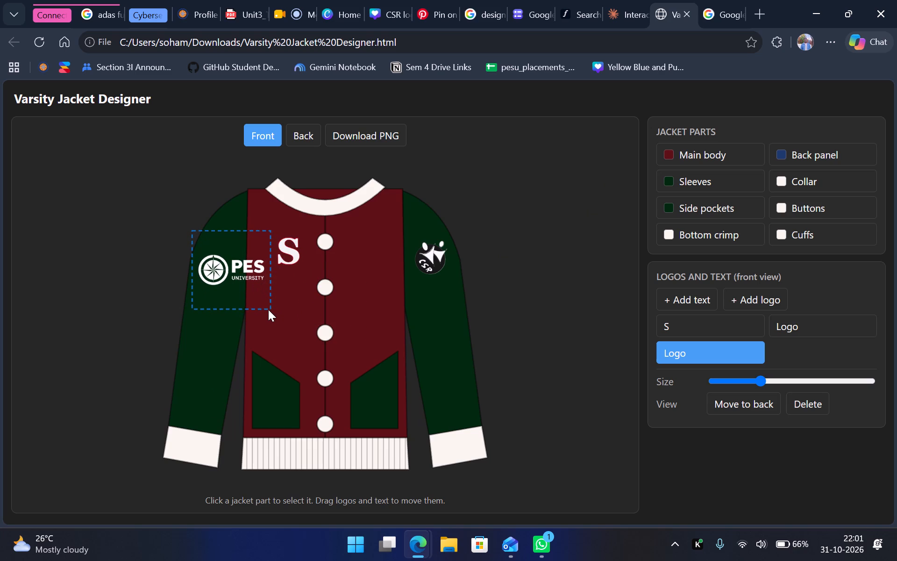
pyautogui.moveTo(762, 385); pyautogui.dragTo(760, 386)
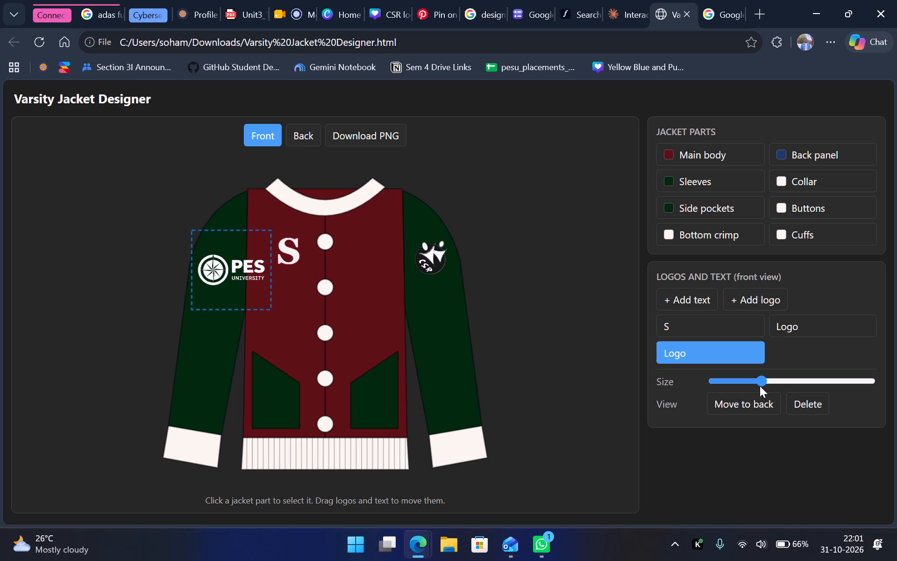
pyautogui.moveTo(760, 386); pyautogui.dragTo(743, 390)
pyautogui.moveTo(234, 283); pyautogui.dragTo(233, 283)
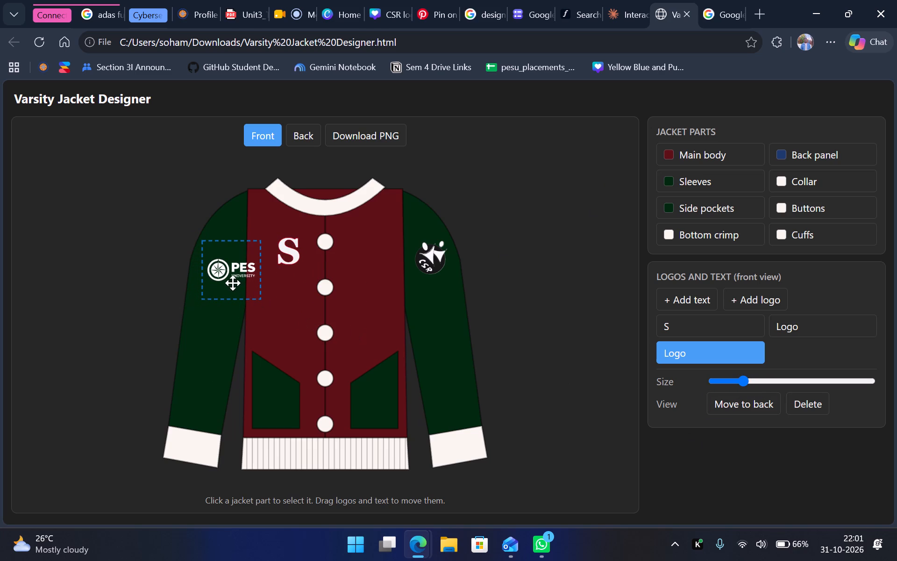
pyautogui.moveTo(233, 283); pyautogui.dragTo(221, 275)
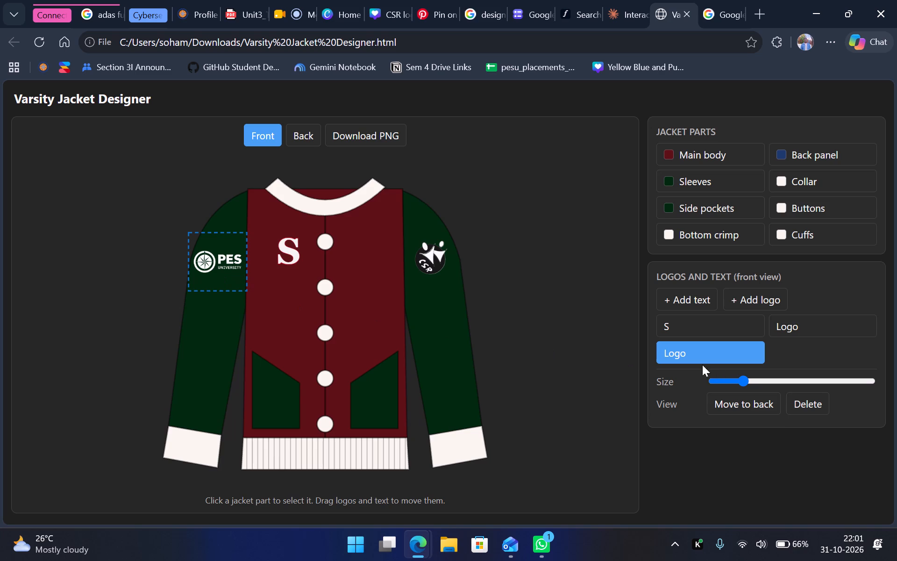
pyautogui.click(624, 370)
pyautogui.click(576, 349)
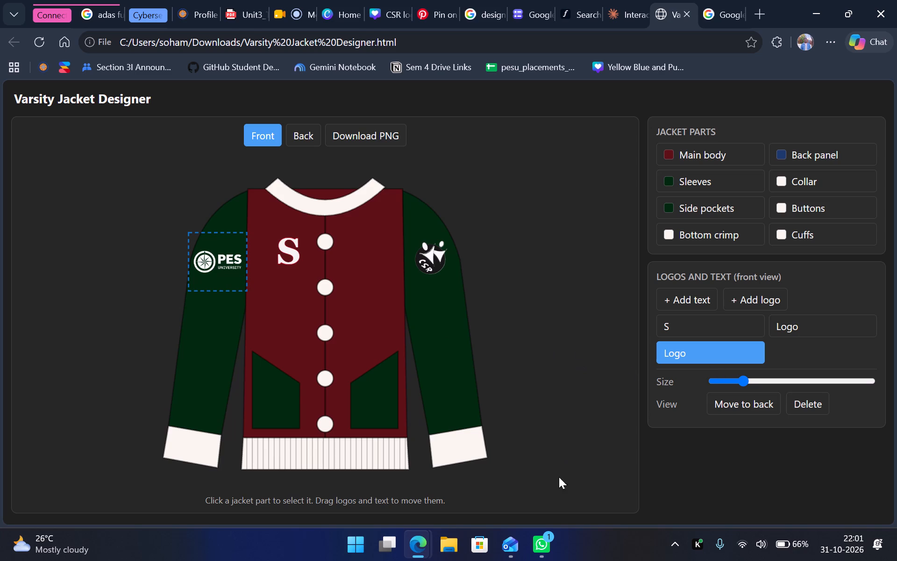
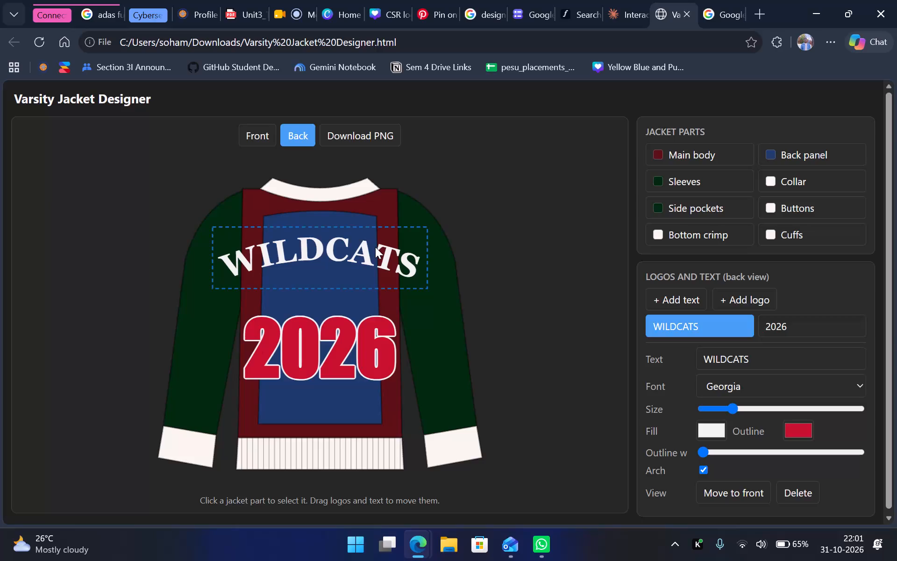
# Delete the WILDCATS and 2026 texts from the jacket back.
pyautogui.press('BackSpace')
pyautogui.press('Delete')
pyautogui.click(812, 491)
pyautogui.click(328, 365)
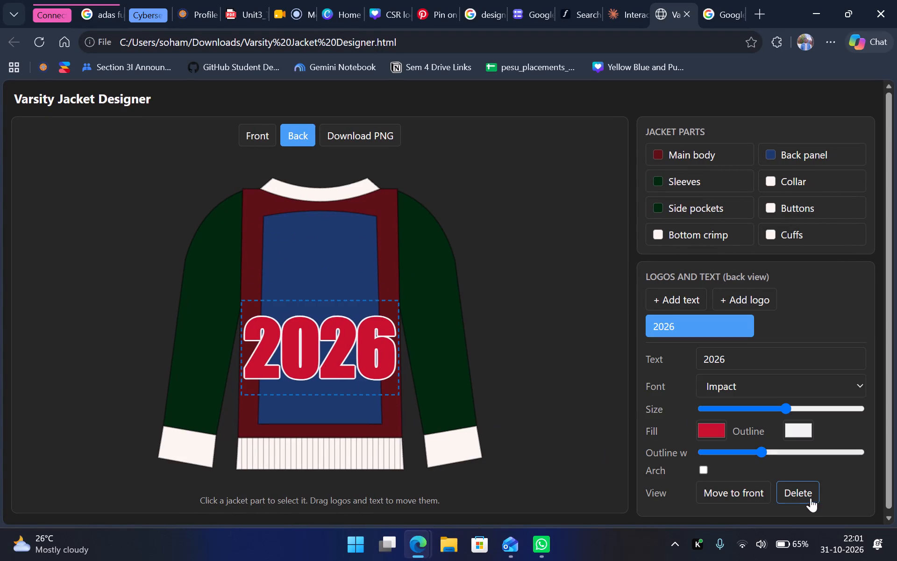
pyautogui.click(806, 498)
# Recolour the back panel with the main body's maroon, #5e1117.
pyautogui.click(309, 361)
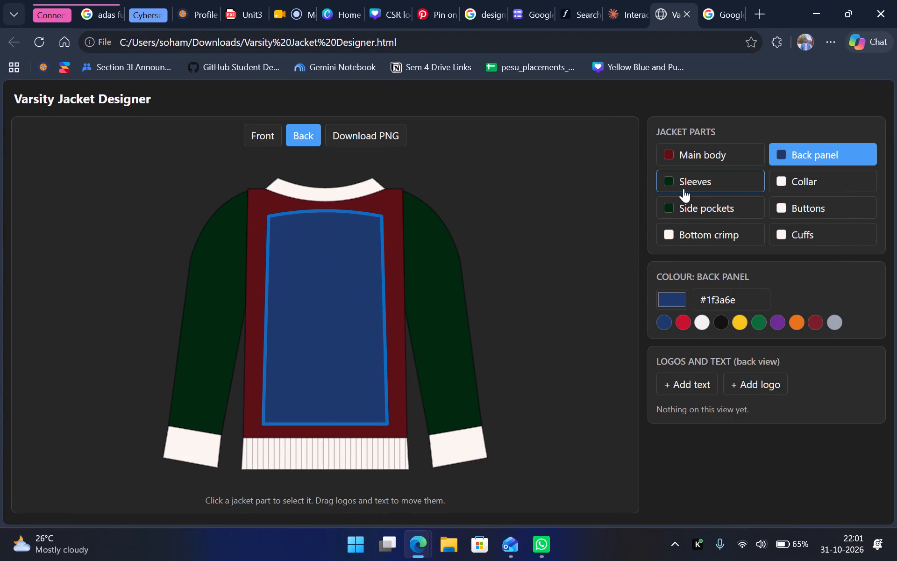
pyautogui.click(711, 158)
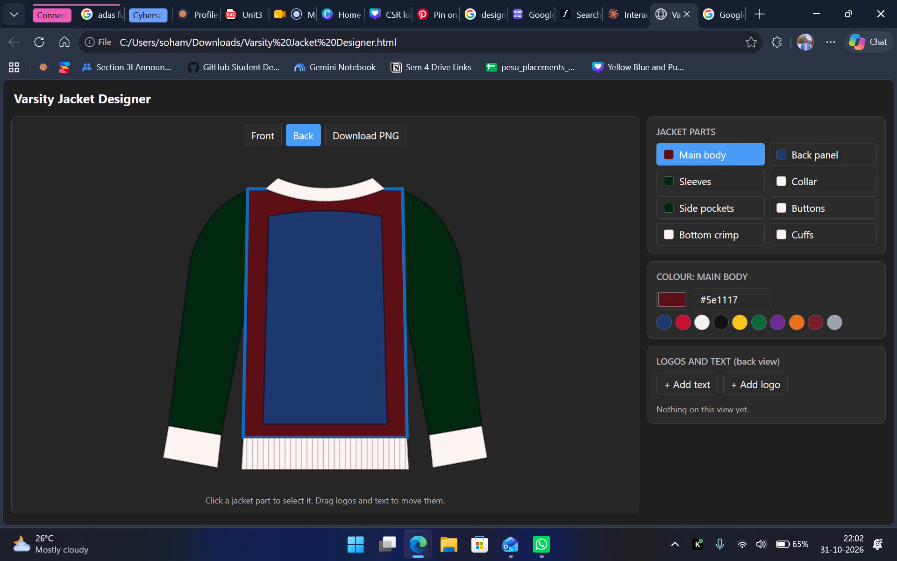
pyautogui.doubleClick(733, 296)
pyautogui.hotkey('ctrl', 'c')
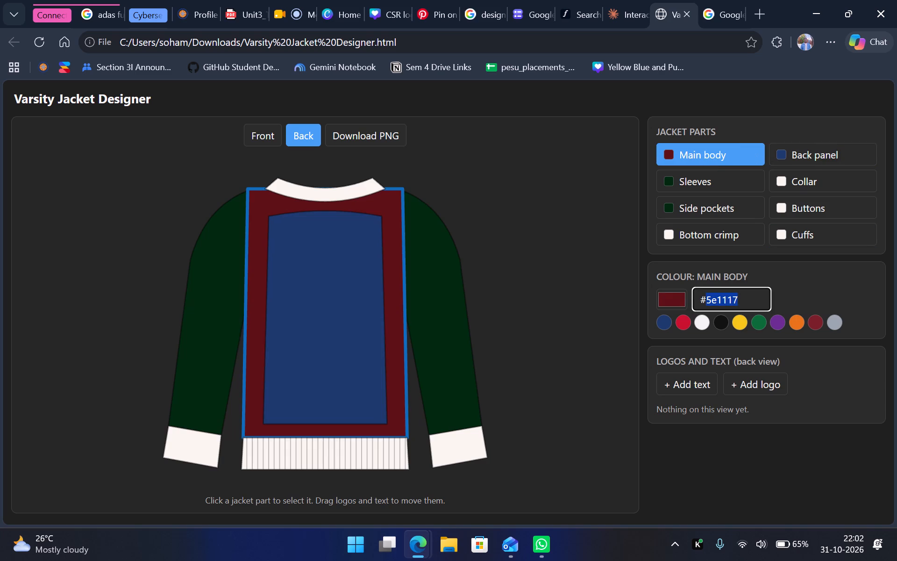
pyautogui.click(832, 157)
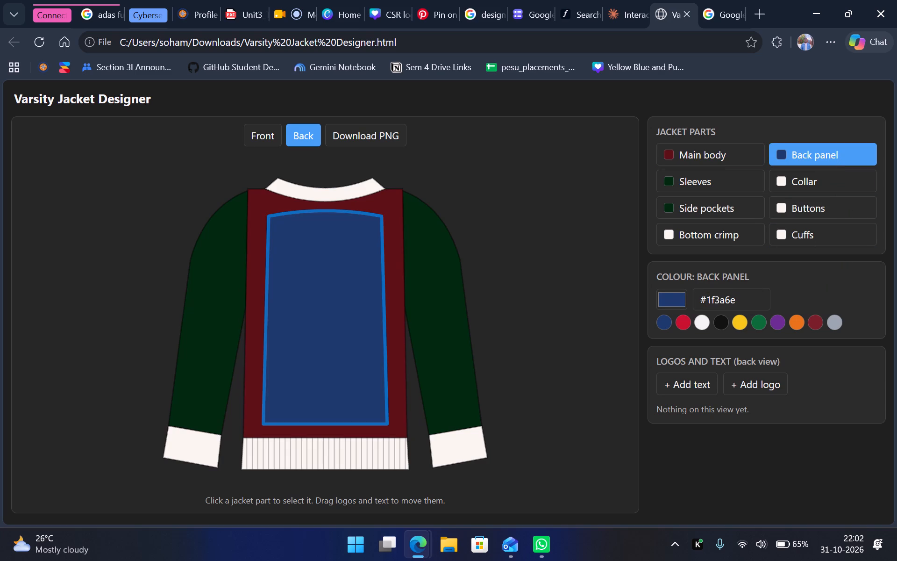
pyautogui.doubleClick(723, 300)
pyautogui.hotkey('ctrl', 'v')
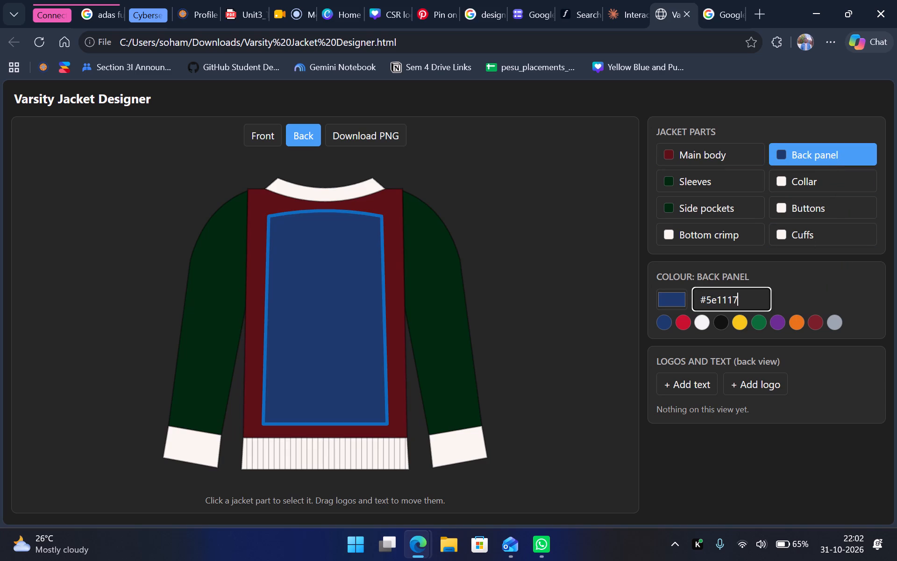
pyautogui.press('Return')
pyautogui.click(610, 295)
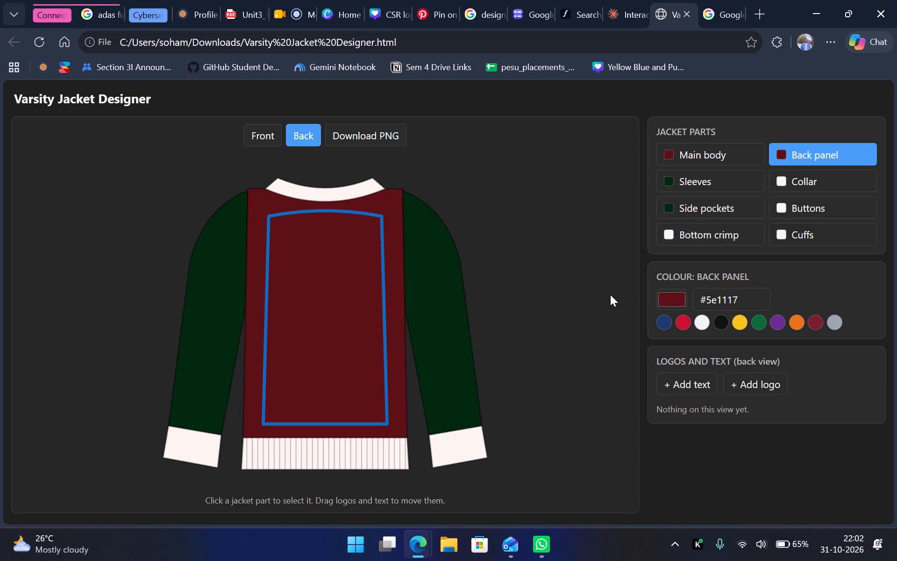
pyautogui.click(835, 409)
pyautogui.click(388, 275)
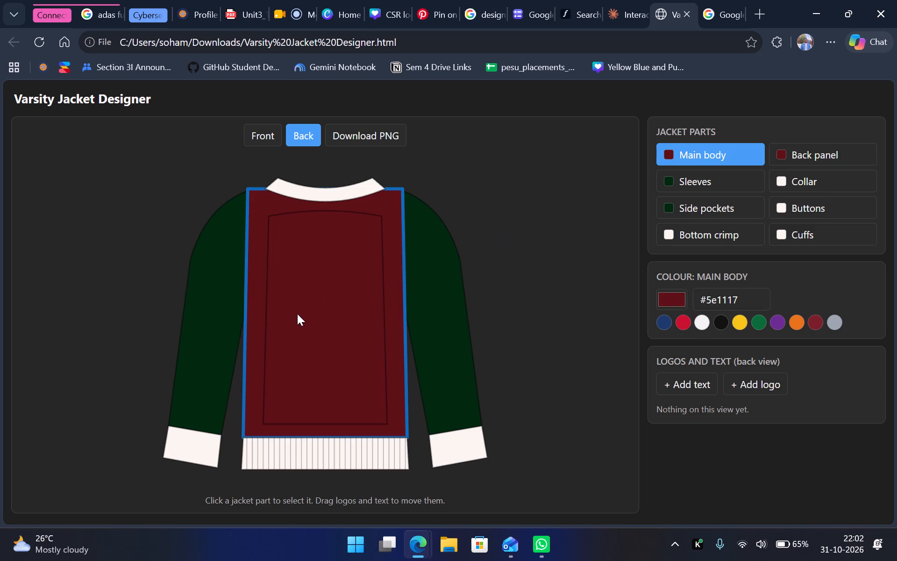
pyautogui.click(544, 252)
# Add the CSR logo to the jacket back, enlarge it to more than twice its size, and centre it on the back panel.
pyautogui.click(747, 384)
pyautogui.doubleClick(226, 172)
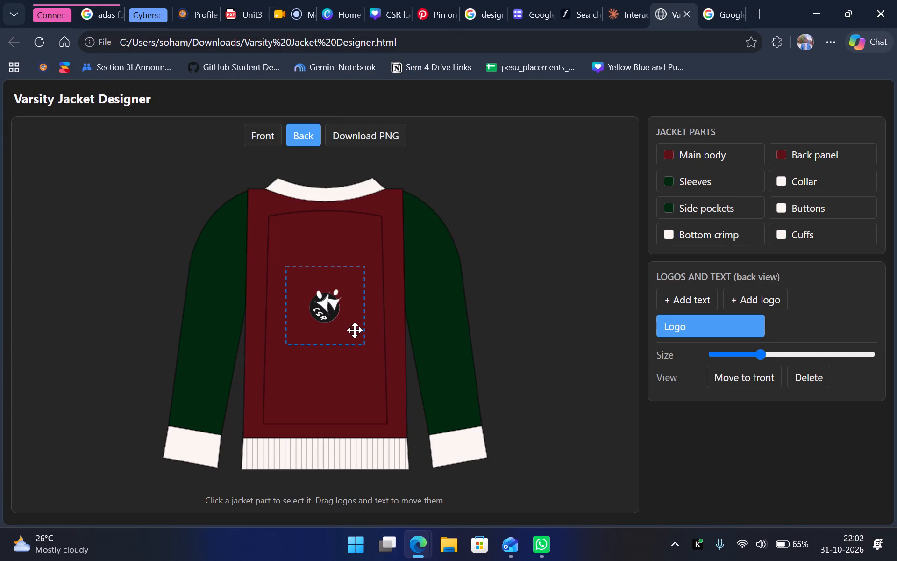
pyautogui.moveTo(363, 343); pyautogui.dragTo(372, 352)
pyautogui.click(342, 307)
pyautogui.moveTo(758, 357); pyautogui.dragTo(760, 357)
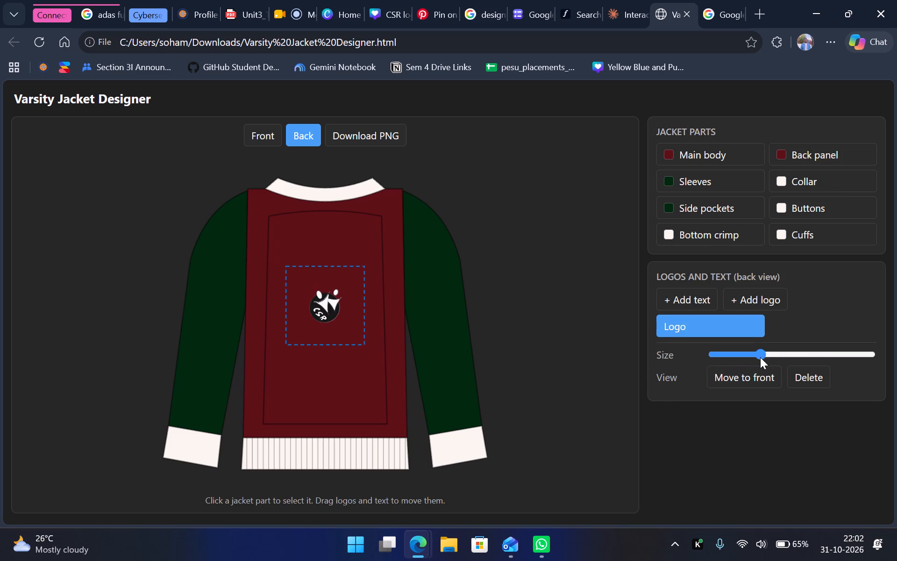
pyautogui.moveTo(760, 357); pyautogui.dragTo(846, 364)
pyautogui.moveTo(350, 310); pyautogui.dragTo(349, 303)
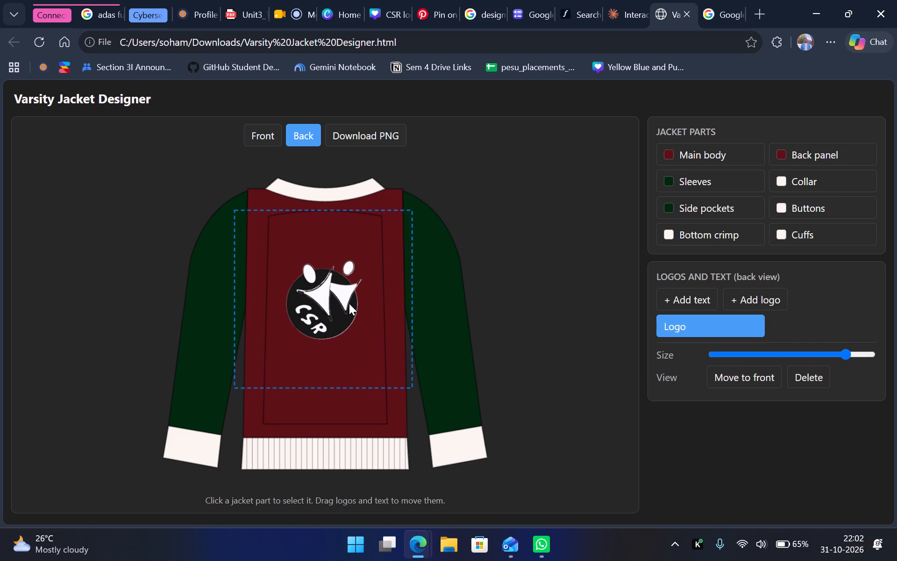
pyautogui.moveTo(349, 303); pyautogui.dragTo(349, 297)
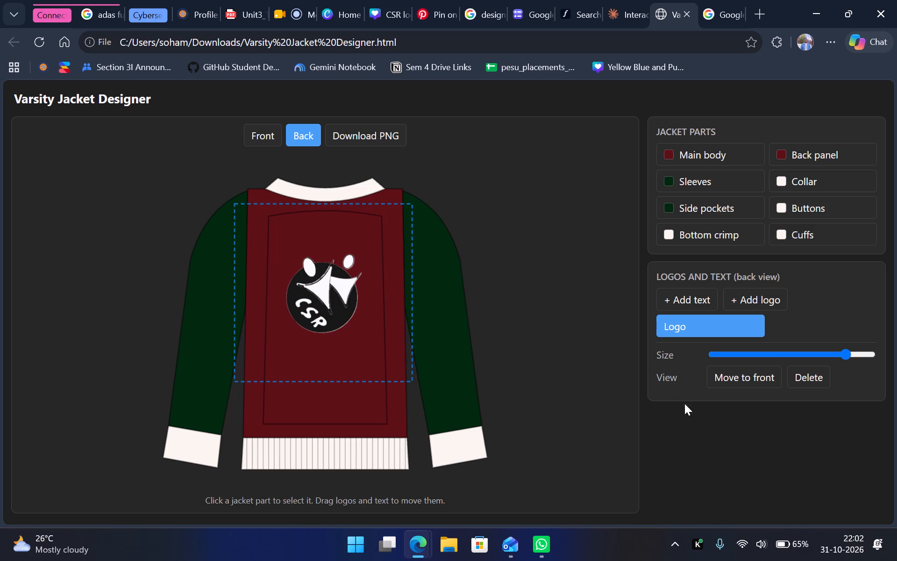
pyautogui.click(689, 417)
# Add the text "Compassion in Action" to the jacket back, shrink it to roughly the body's width, and arch it.
pyautogui.click(682, 296)
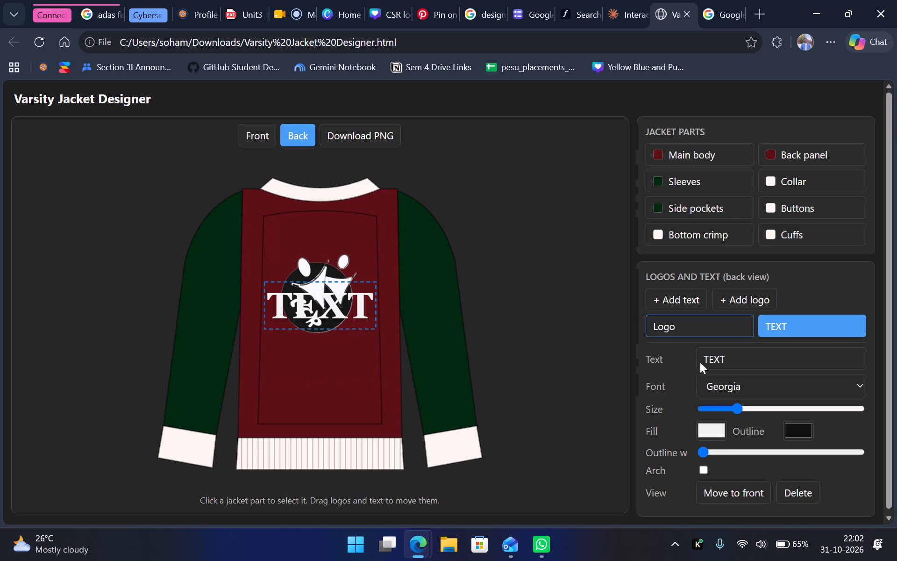
pyautogui.click(704, 453)
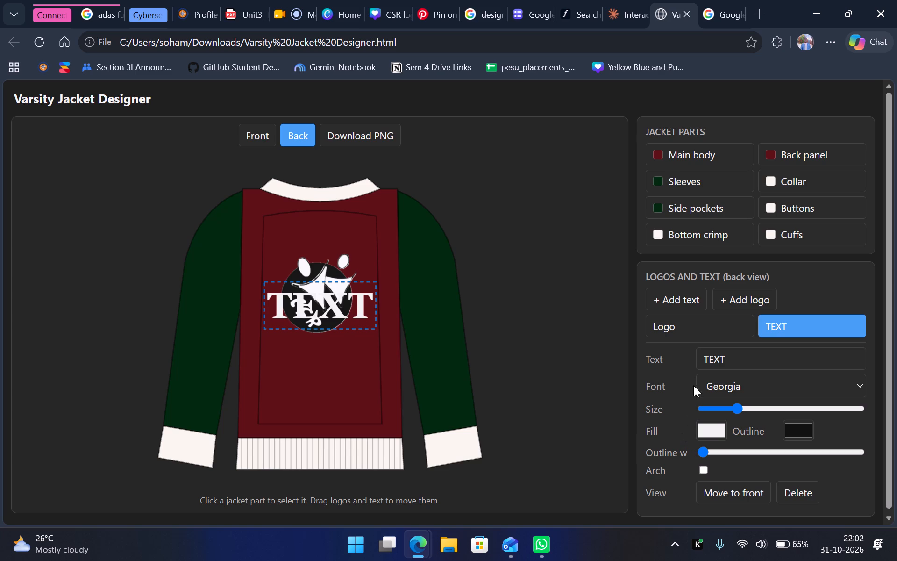
pyautogui.doubleClick(334, 311)
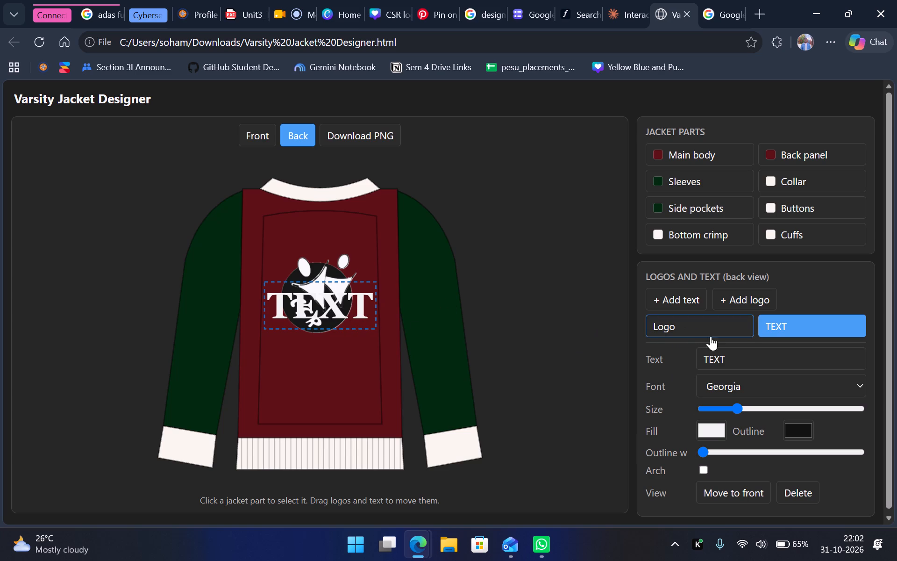
pyautogui.moveTo(739, 358); pyautogui.dragTo(681, 357)
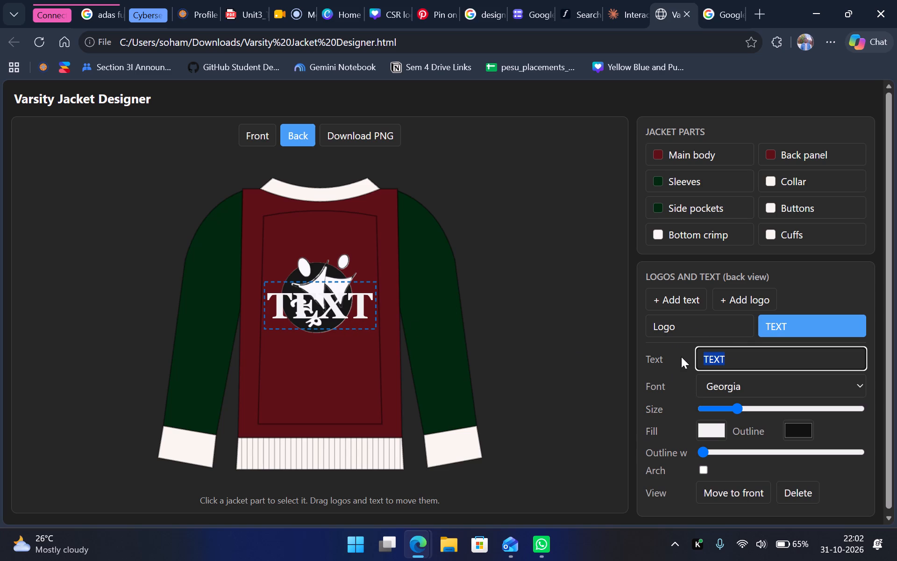
pyautogui.write('Compassion')
pyautogui.press('space')
pyautogui.write('in Action')
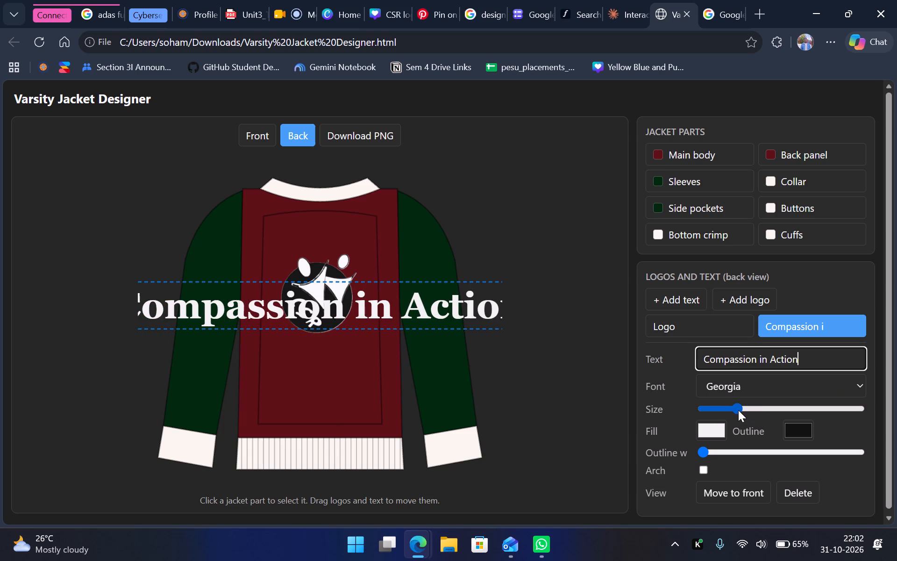
pyautogui.moveTo(738, 410); pyautogui.dragTo(712, 418)
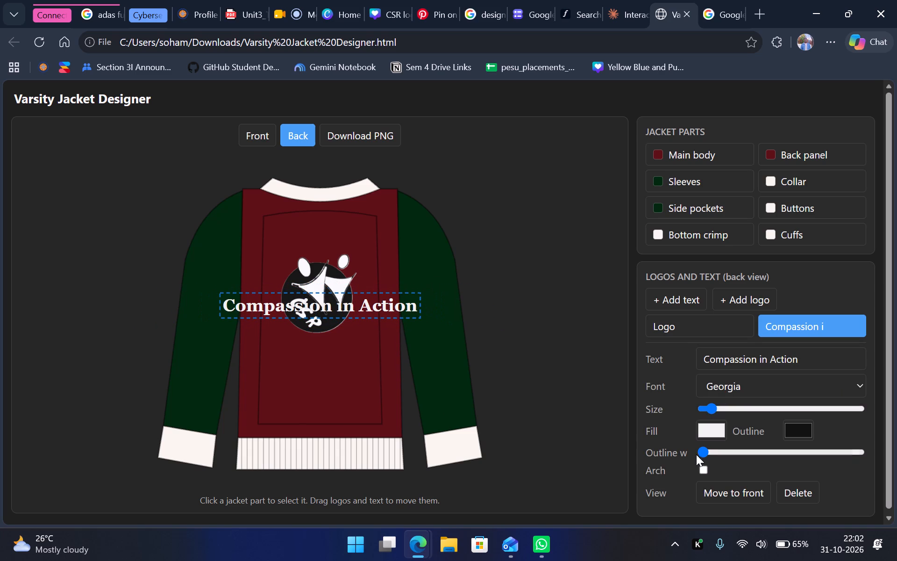
pyautogui.click(703, 469)
# Arrange the back artwork with the CSR logo centred on the panel and the arched "Compassion in Action" text directly above it.
pyautogui.moveTo(315, 316); pyautogui.dragTo(319, 273)
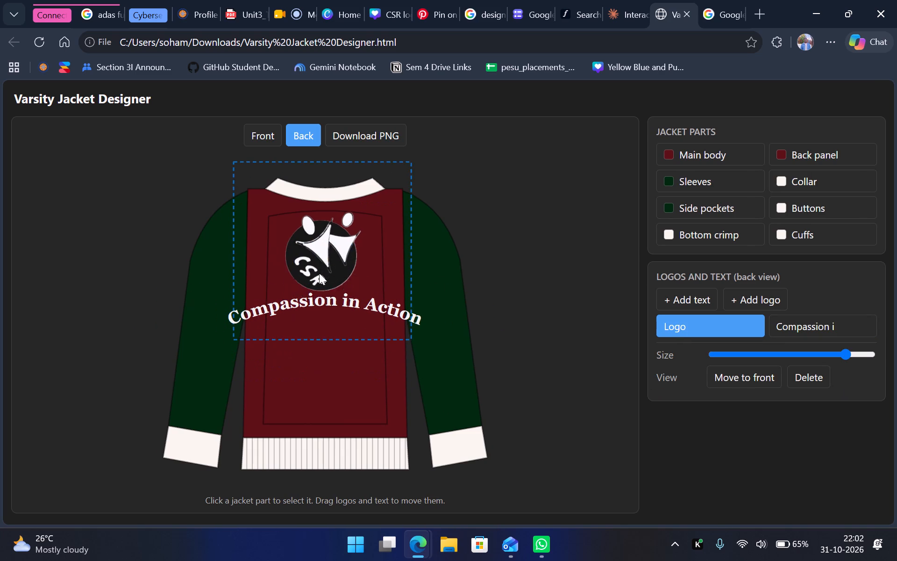
pyautogui.moveTo(319, 273); pyautogui.dragTo(321, 324)
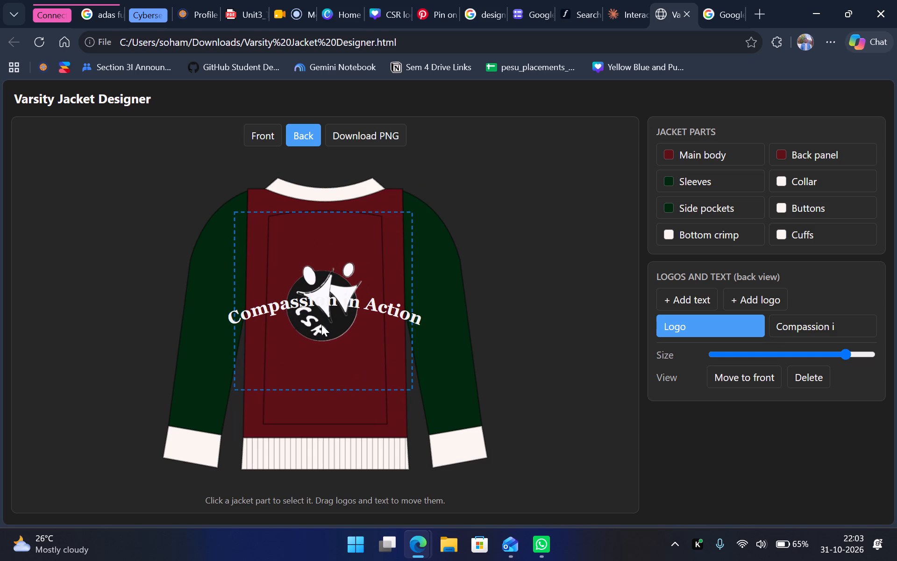
pyautogui.moveTo(321, 324); pyautogui.dragTo(322, 321)
pyautogui.click(400, 315)
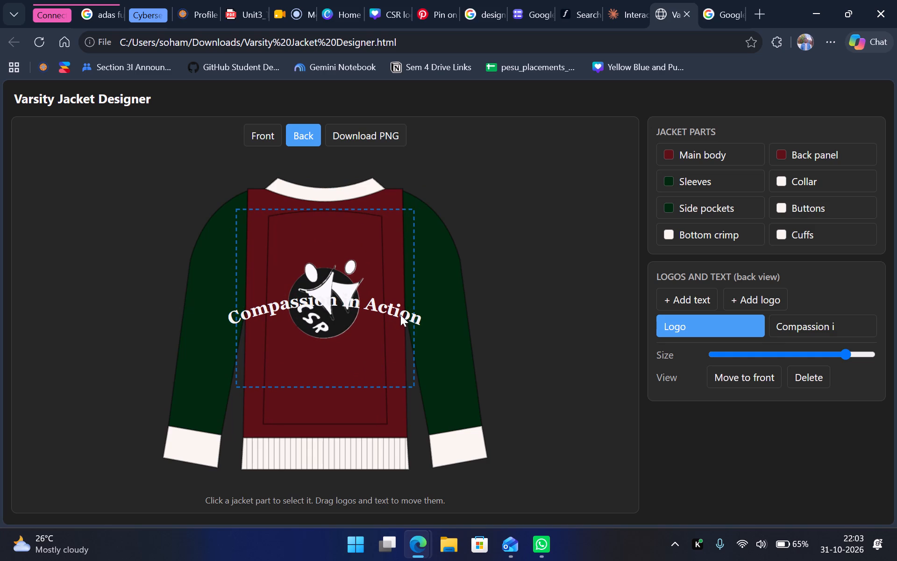
pyautogui.moveTo(399, 315); pyautogui.dragTo(400, 249)
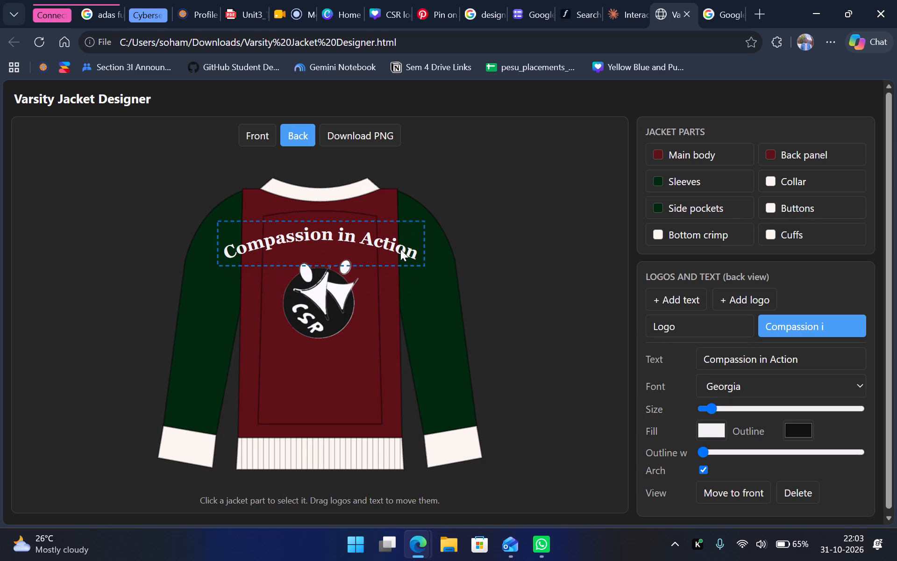
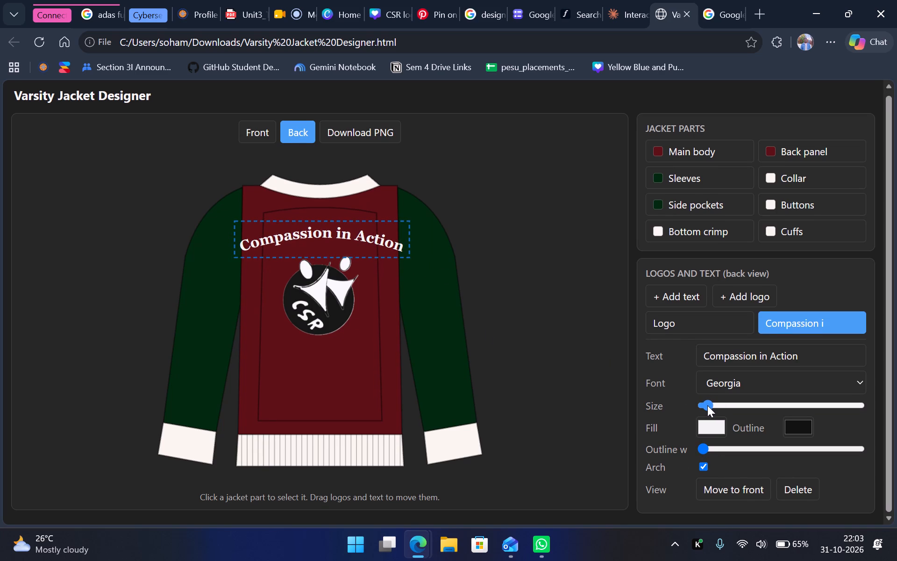
# Move the CSR logo on the jacket back slightly up and recentre it directly beneath the arched "Compassion in Action" text.
pyautogui.moveTo(318, 313); pyautogui.dragTo(318, 302)
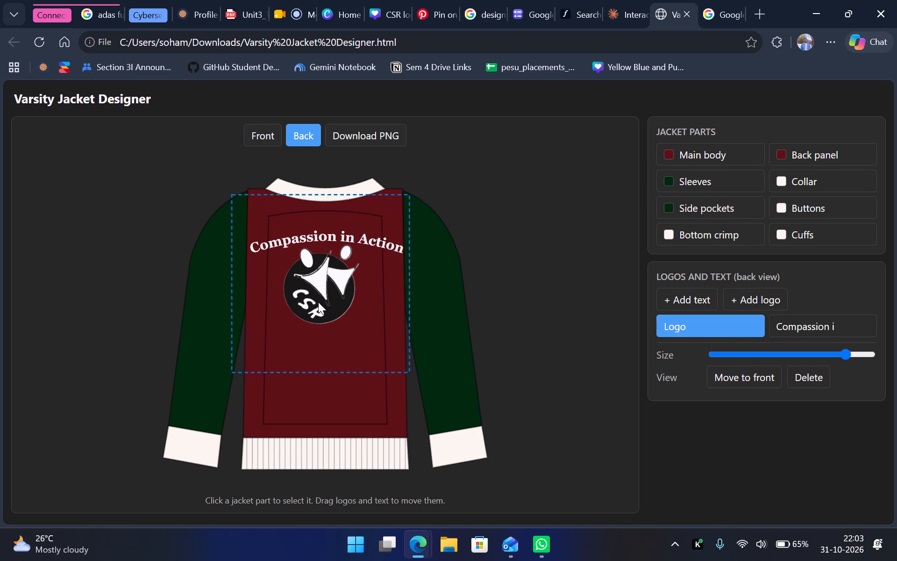
pyautogui.moveTo(318, 302); pyautogui.dragTo(322, 302)
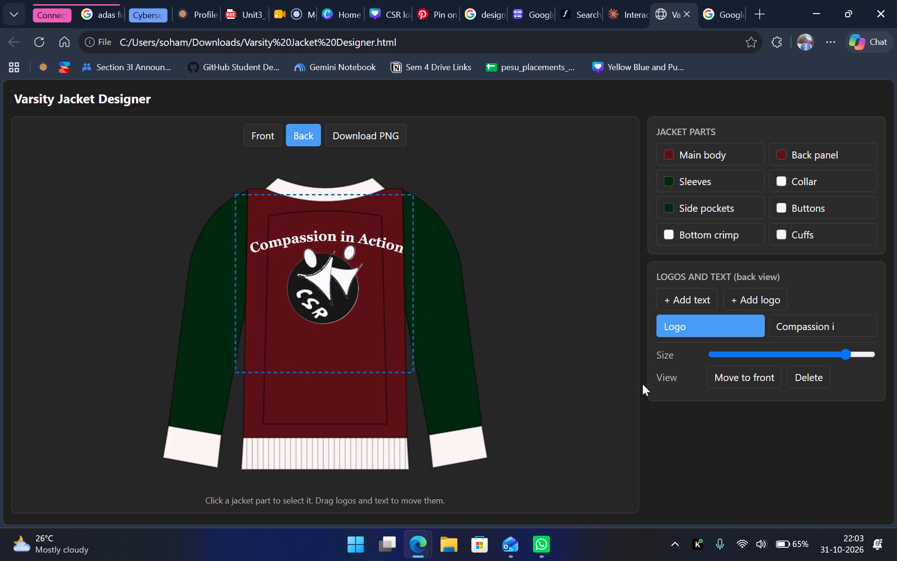
pyautogui.click(713, 420)
pyautogui.click(333, 240)
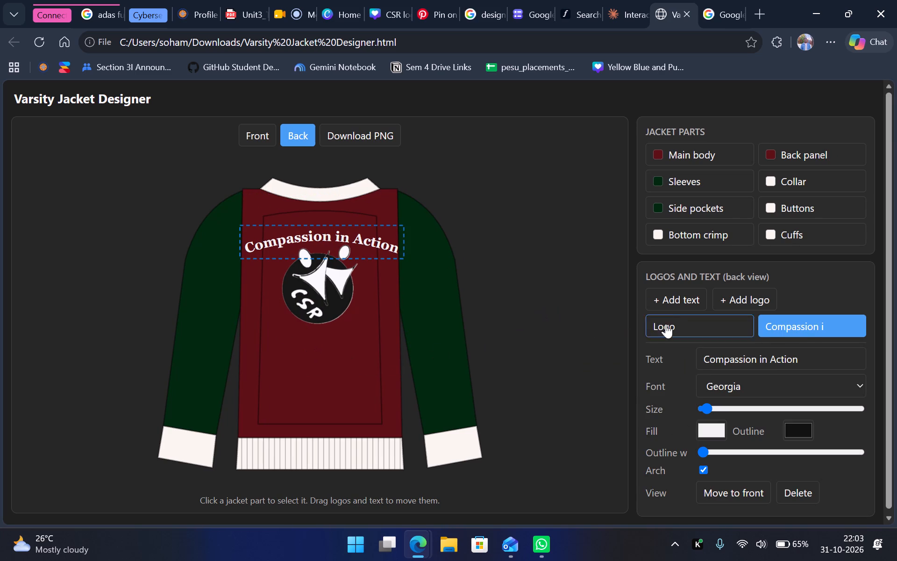
# Add the text "Shashank" to the jacket back, shrink it to about half its size, and centre it low on the back panel.
pyautogui.click(663, 299)
pyautogui.doubleClick(715, 389)
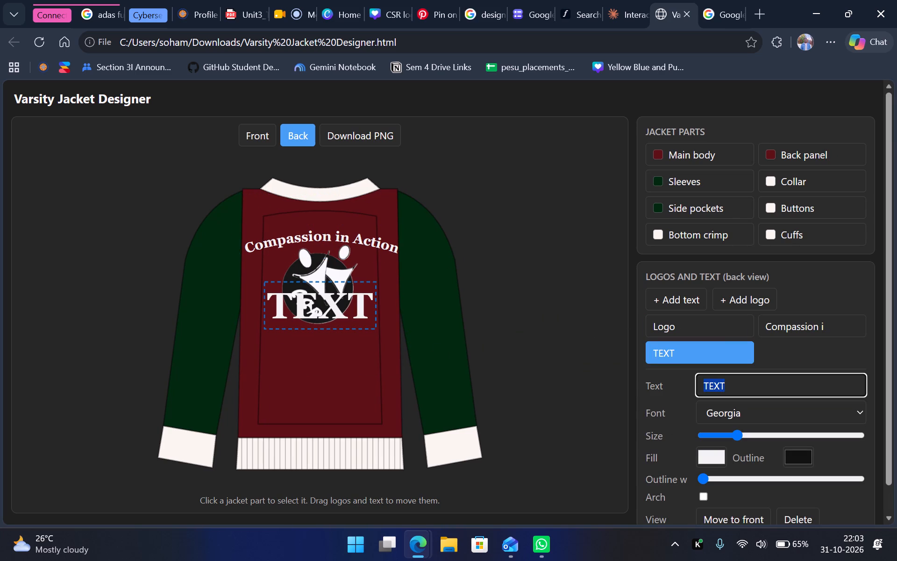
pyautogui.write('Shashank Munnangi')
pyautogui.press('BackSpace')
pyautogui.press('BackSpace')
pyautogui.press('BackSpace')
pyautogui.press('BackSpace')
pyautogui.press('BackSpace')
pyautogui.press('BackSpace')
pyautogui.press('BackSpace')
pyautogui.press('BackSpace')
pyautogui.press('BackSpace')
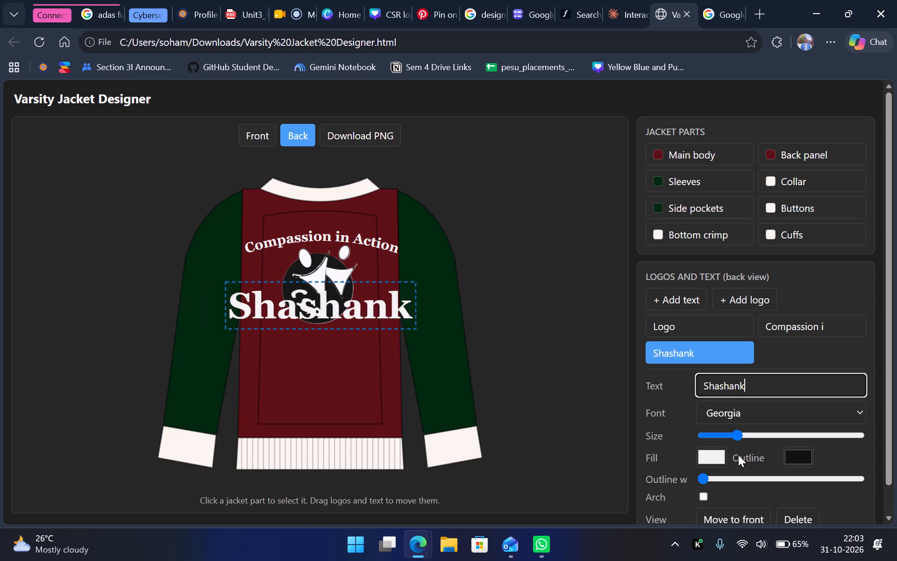
pyautogui.moveTo(738, 438); pyautogui.dragTo(712, 439)
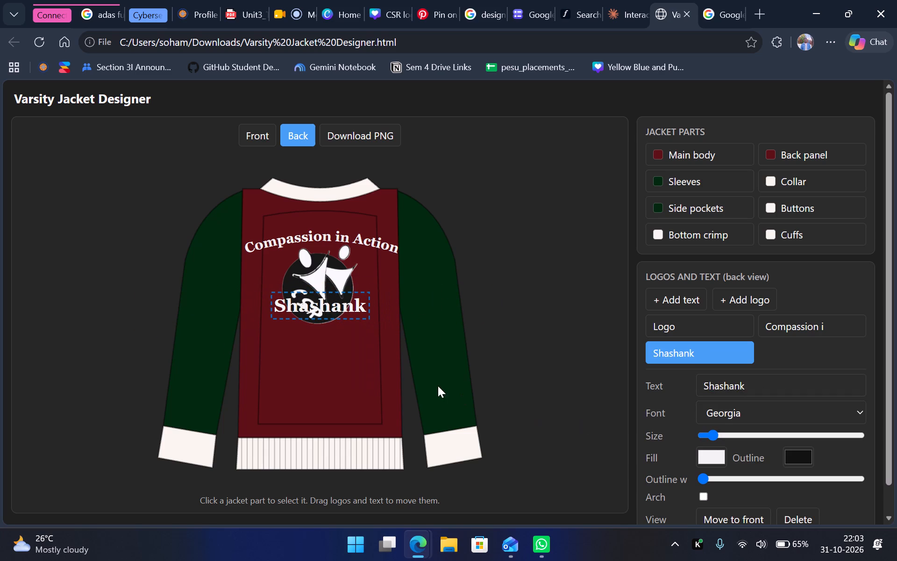
pyautogui.moveTo(346, 307); pyautogui.dragTo(351, 376)
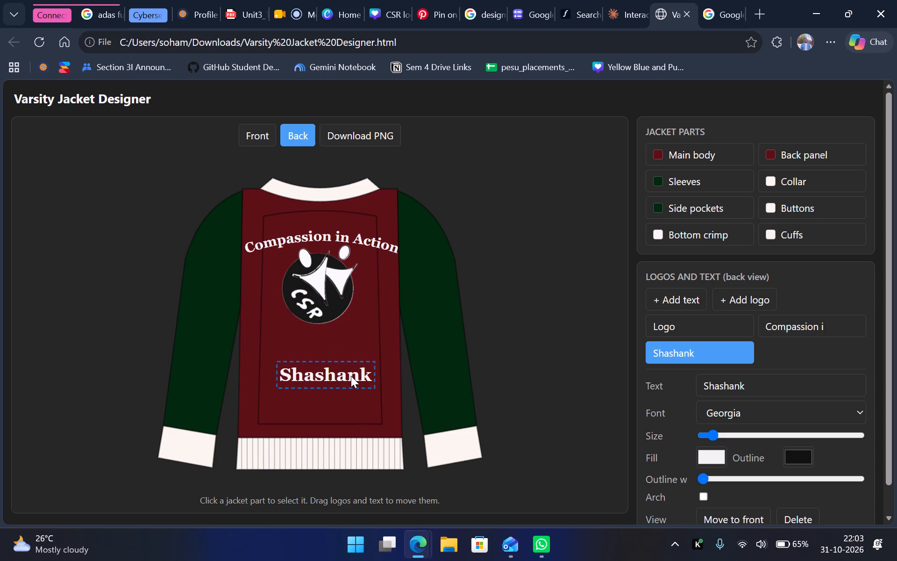
pyautogui.moveTo(351, 376); pyautogui.dragTo(347, 377)
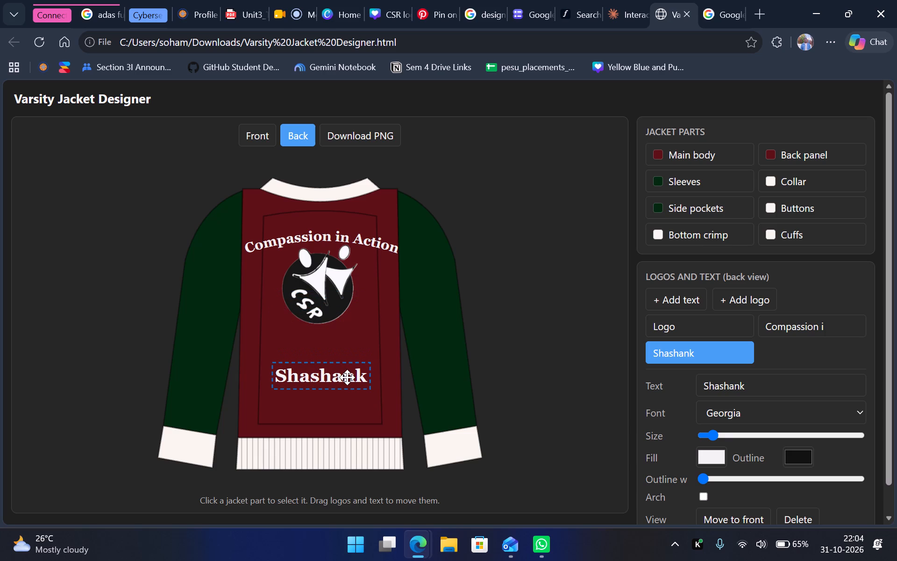
pyautogui.click(347, 378)
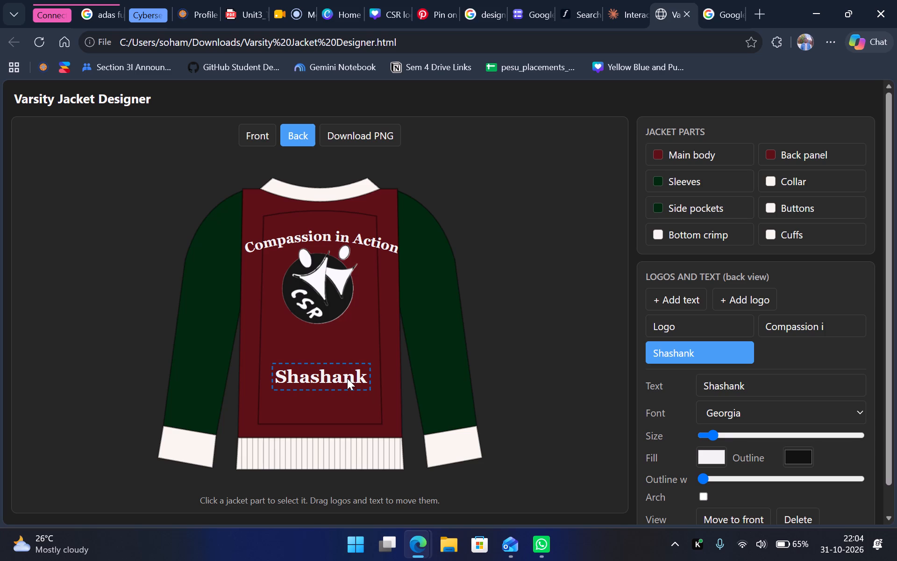
# Add the text "Design" to the jacket back, shrink it to about half its size, and centre it directly beneath "Shashank".
pyautogui.click(685, 299)
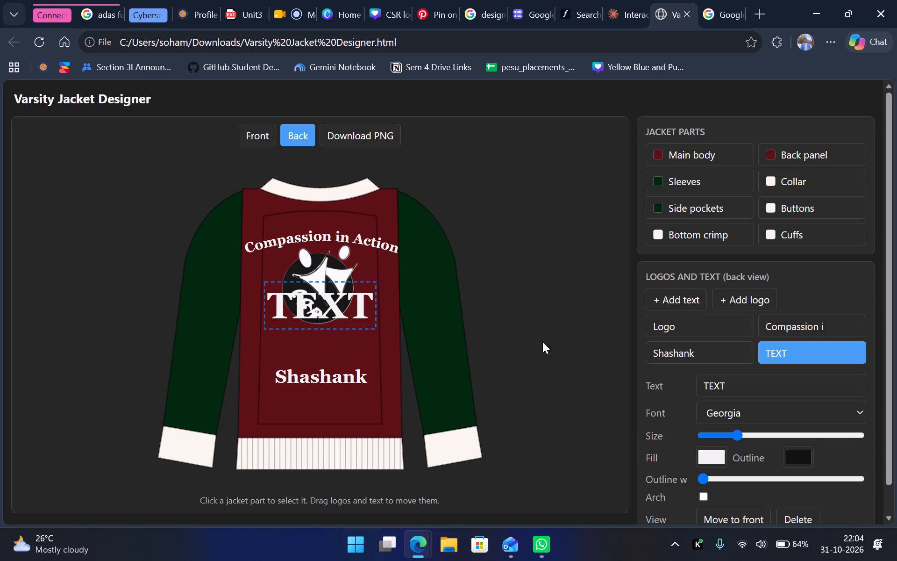
pyautogui.doubleClick(728, 381)
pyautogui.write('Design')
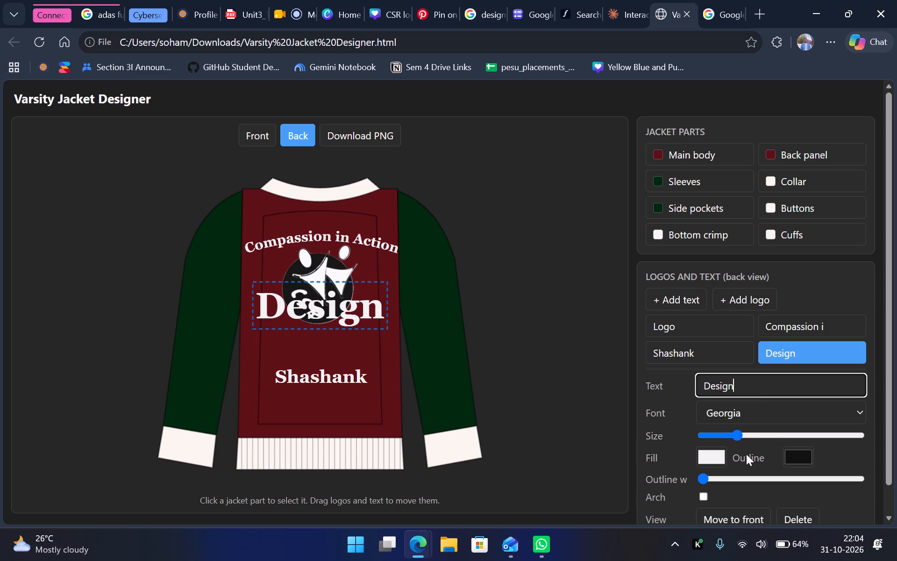
pyautogui.moveTo(736, 438); pyautogui.dragTo(711, 445)
pyautogui.moveTo(329, 308); pyautogui.dragTo(330, 395)
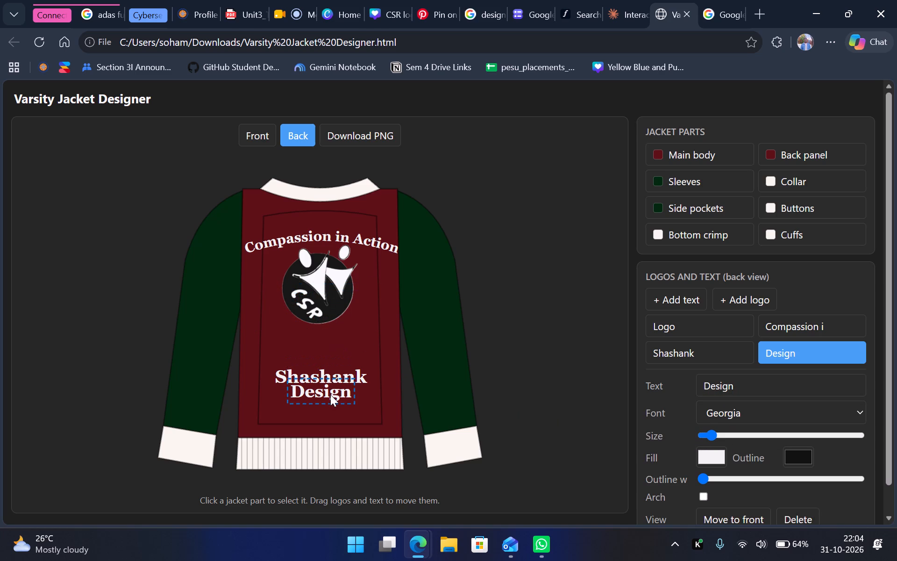
pyautogui.moveTo(330, 395); pyautogui.dragTo(329, 395)
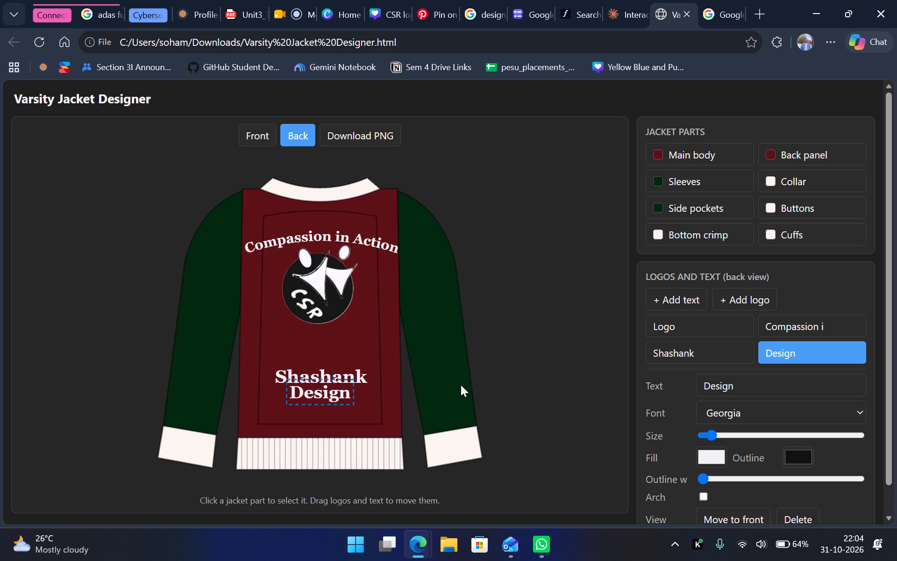
pyautogui.click(538, 360)
# Change the font of the "Shashank" text on the jacket back to Impact.
pyautogui.click(356, 374)
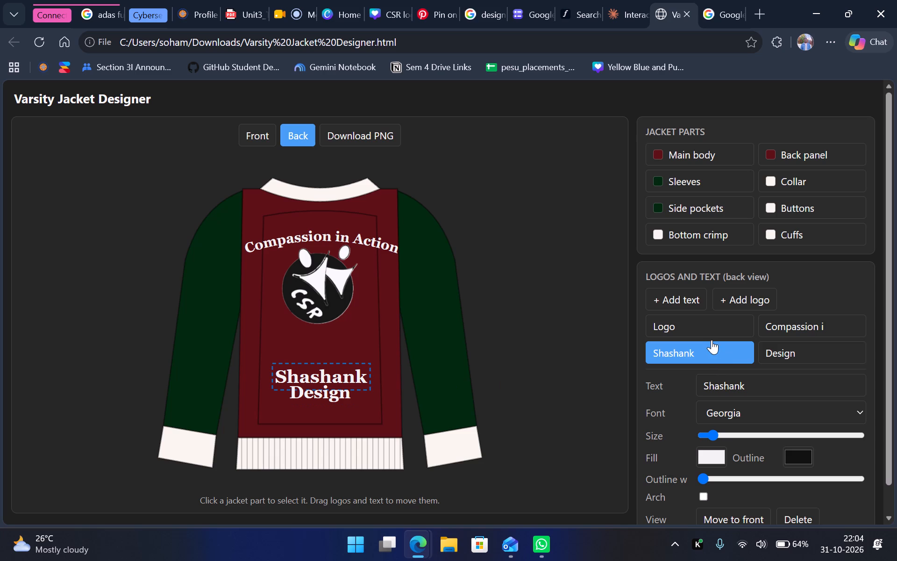
pyautogui.click(758, 413)
pyautogui.click(745, 300)
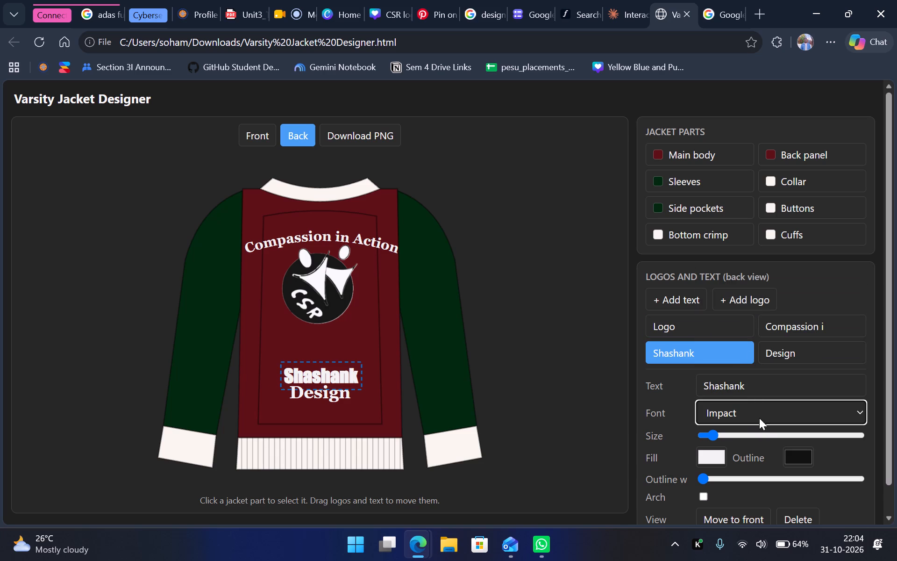
pyautogui.click(747, 407)
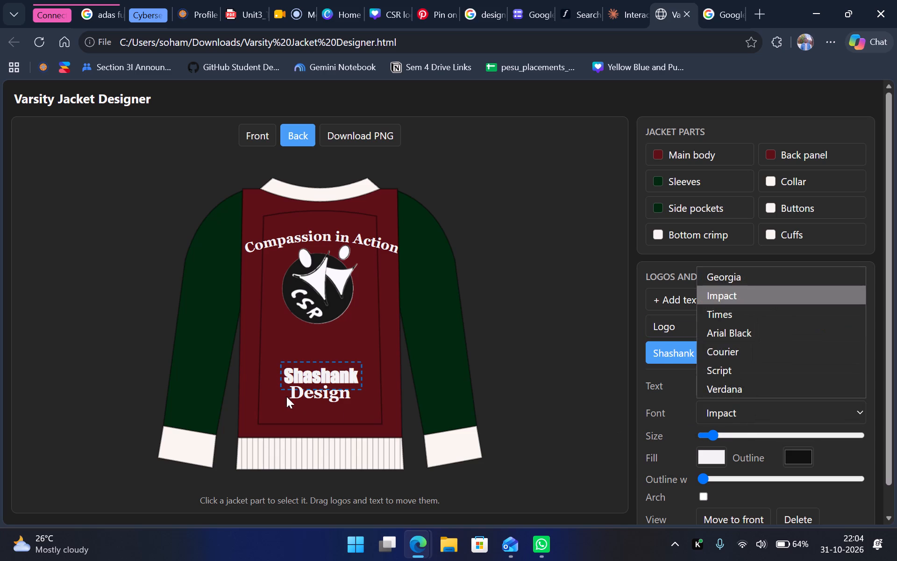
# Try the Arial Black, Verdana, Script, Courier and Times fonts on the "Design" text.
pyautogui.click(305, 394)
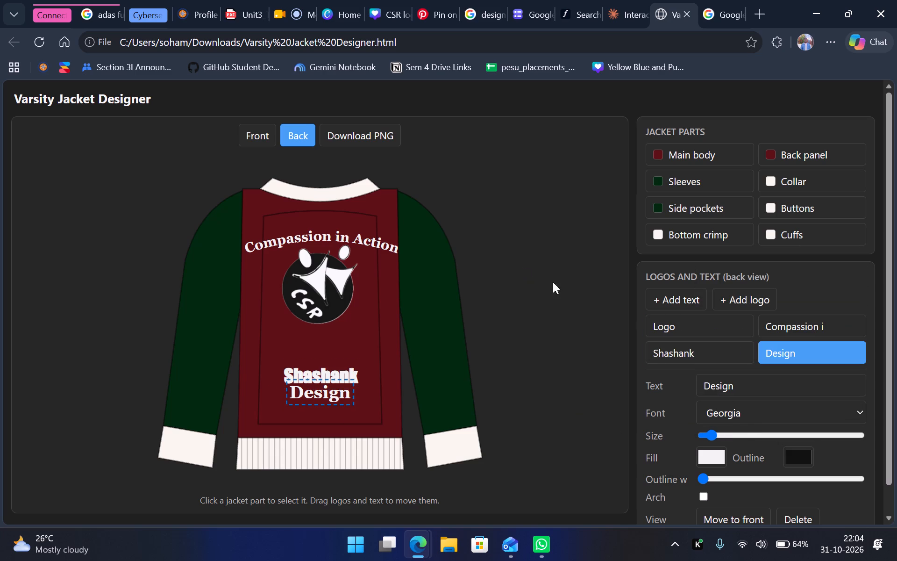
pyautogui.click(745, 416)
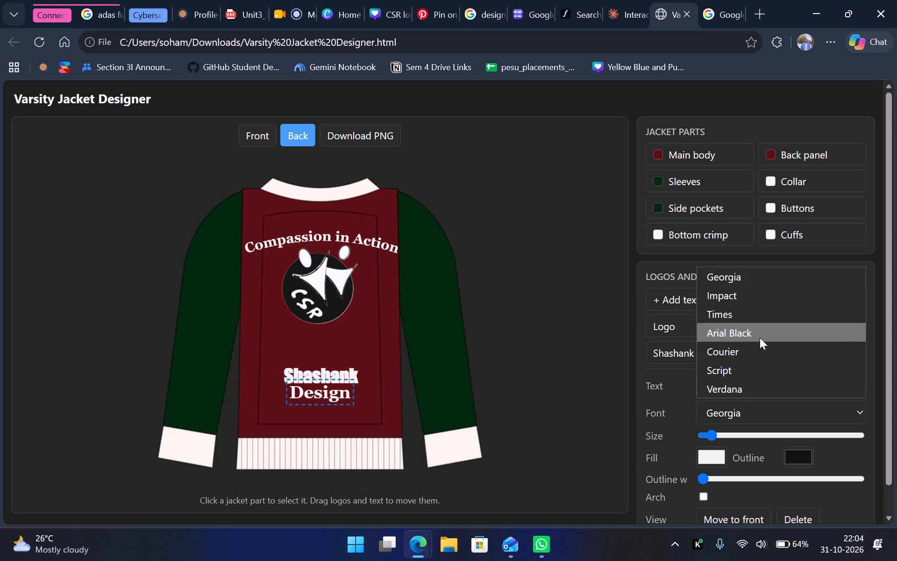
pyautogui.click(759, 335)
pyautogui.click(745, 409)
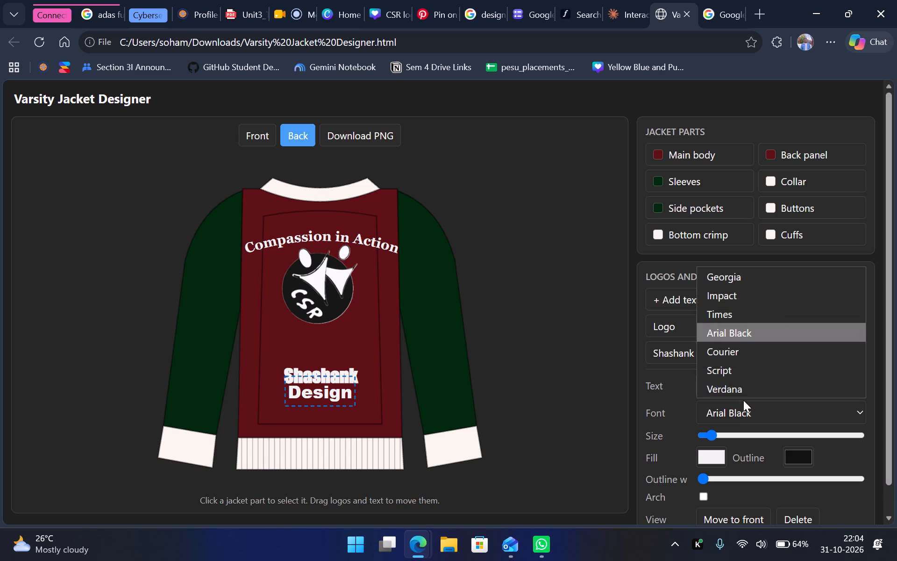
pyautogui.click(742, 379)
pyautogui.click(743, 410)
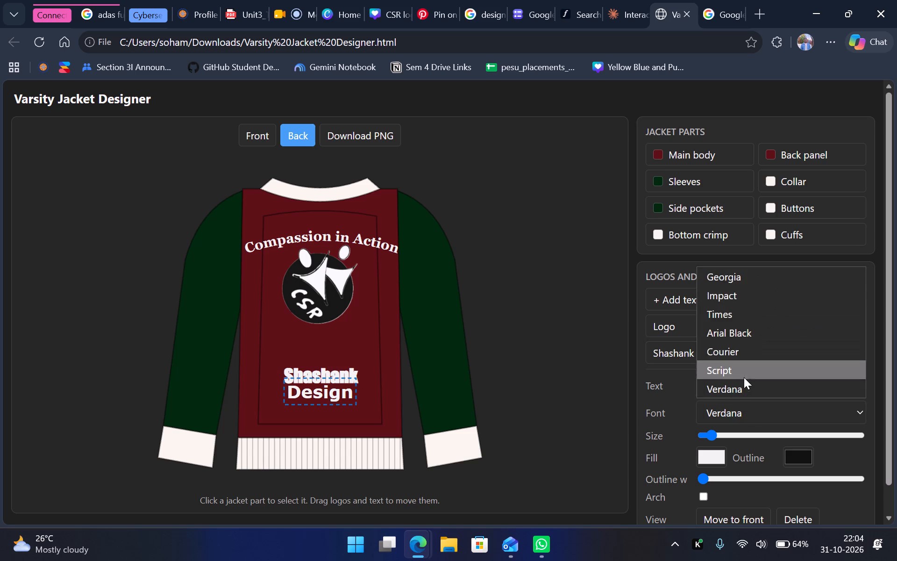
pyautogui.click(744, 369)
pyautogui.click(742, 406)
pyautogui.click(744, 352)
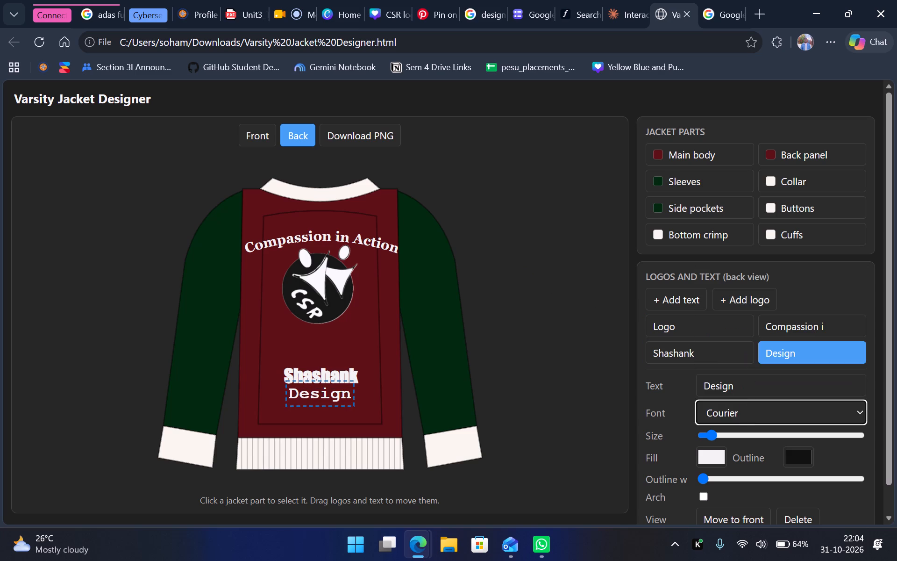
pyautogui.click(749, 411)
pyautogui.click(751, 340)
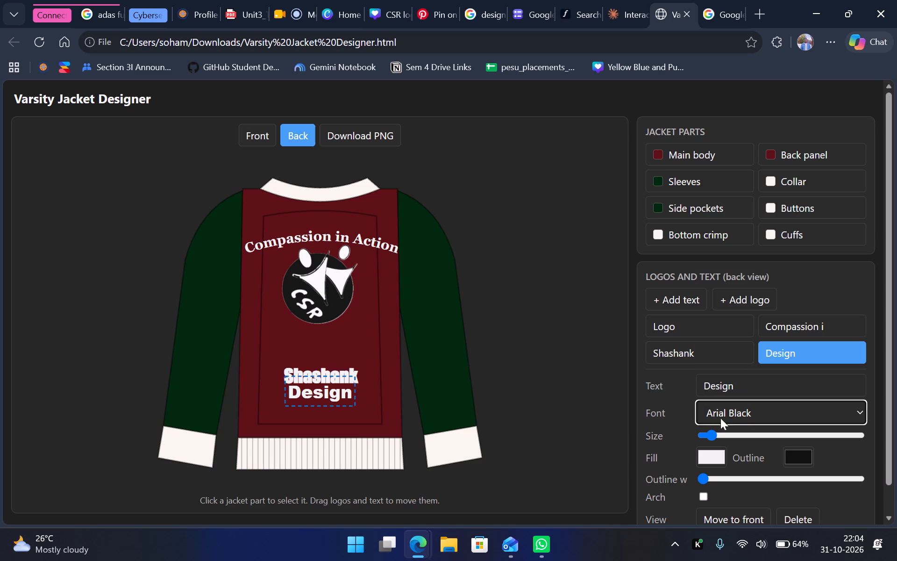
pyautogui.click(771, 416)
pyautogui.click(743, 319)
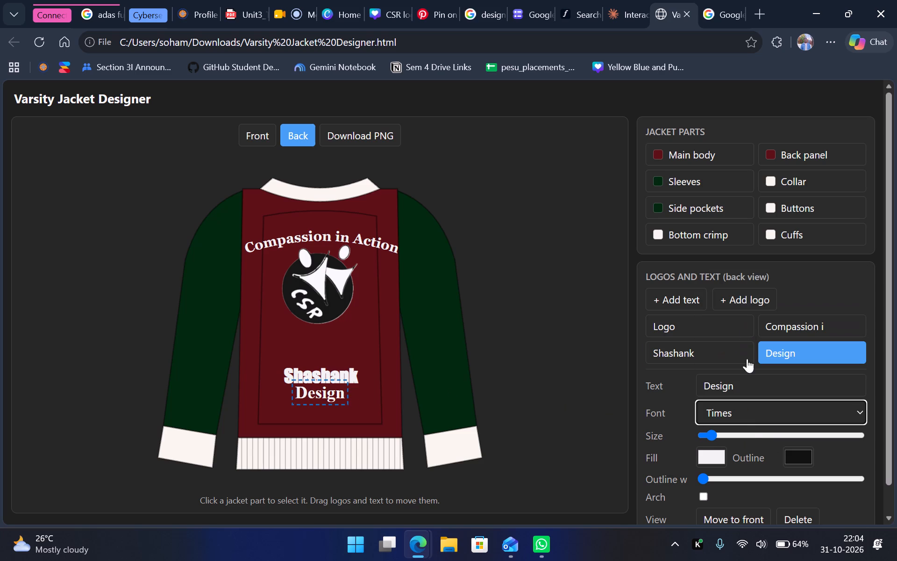
# Set the "Design" text's font to Impact to match the name above it.
pyautogui.click(746, 412)
pyautogui.click(739, 298)
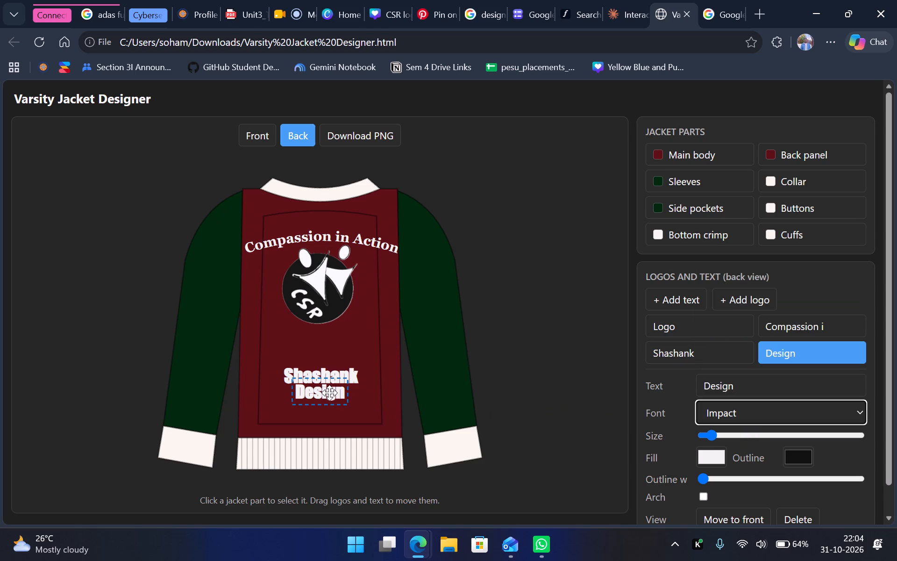
pyautogui.click(750, 386)
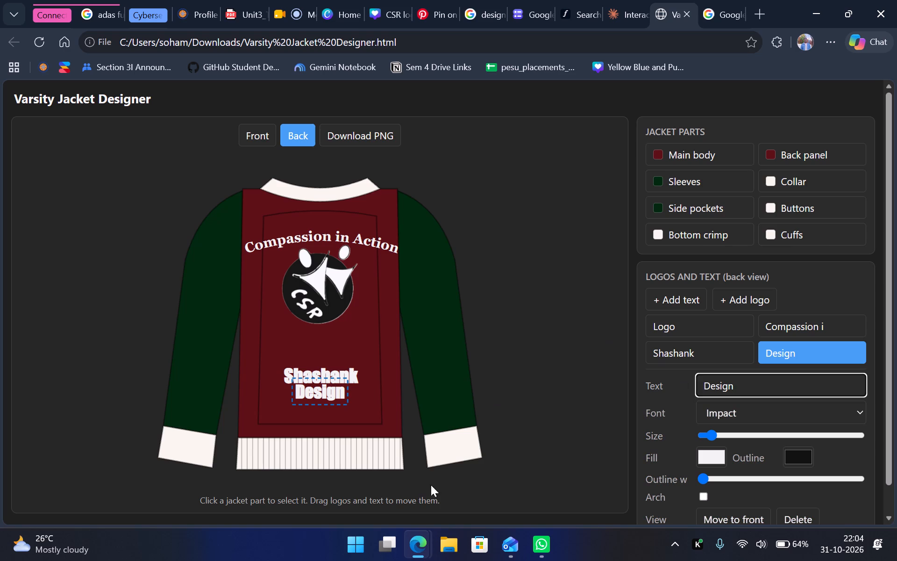
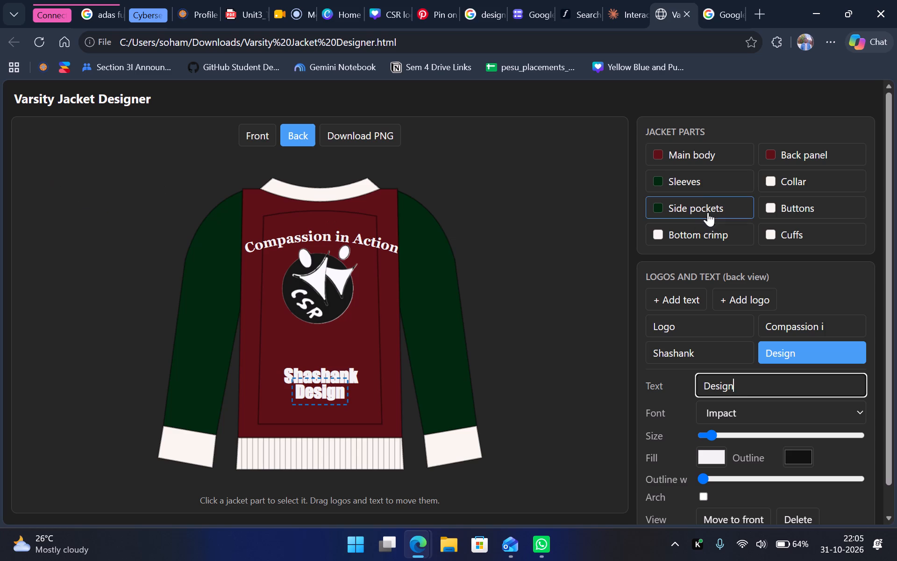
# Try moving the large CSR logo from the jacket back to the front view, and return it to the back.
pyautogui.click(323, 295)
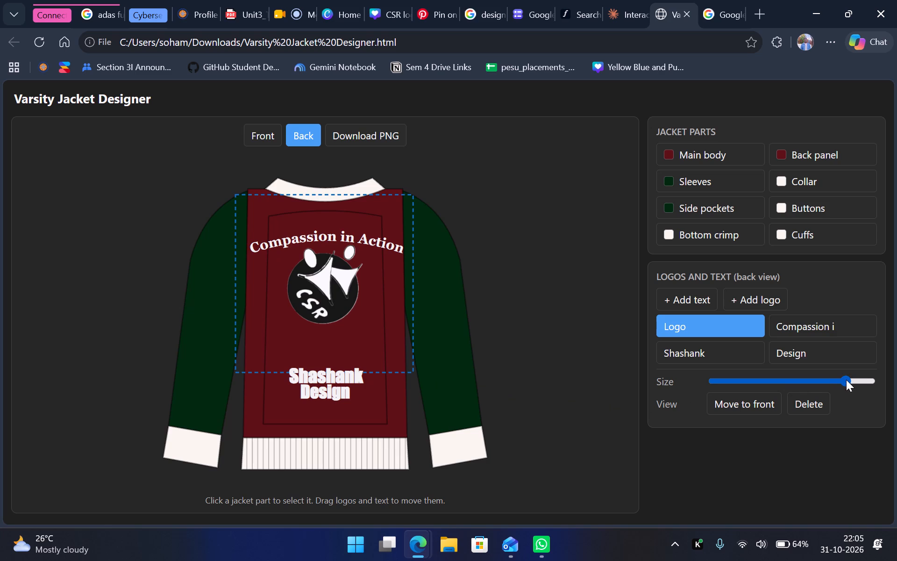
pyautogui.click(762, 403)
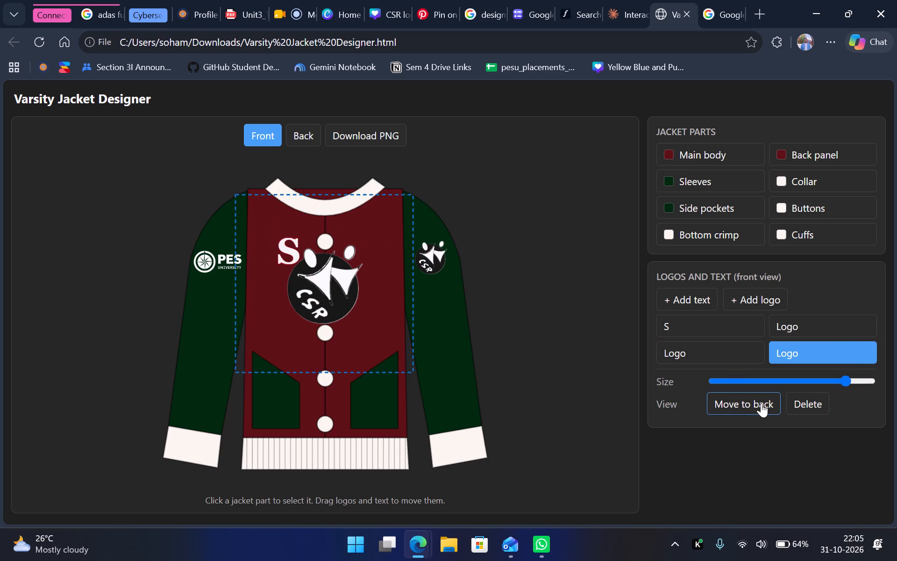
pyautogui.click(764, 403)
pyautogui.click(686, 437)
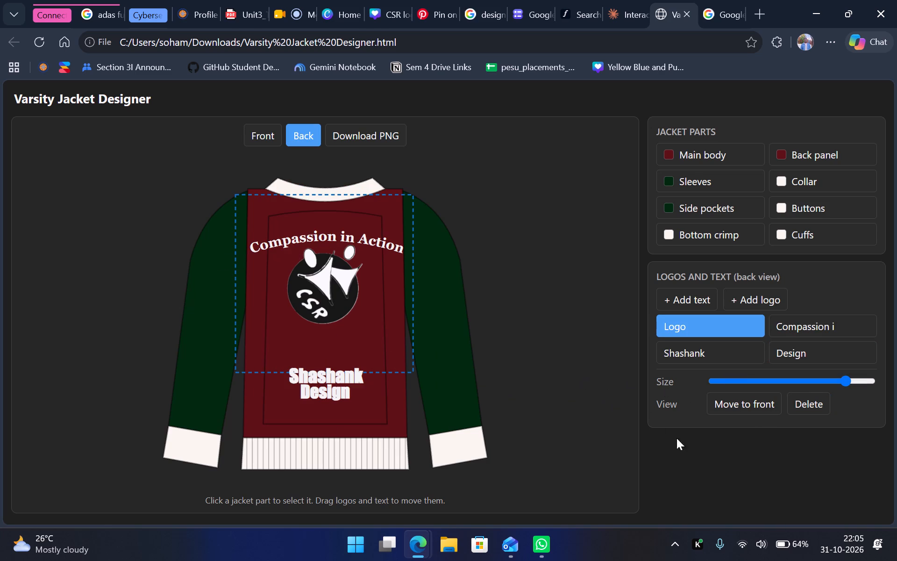
# In the jacket's front view, change the side pockets' colour to the preset white #f2f2f2.
pyautogui.click(263, 141)
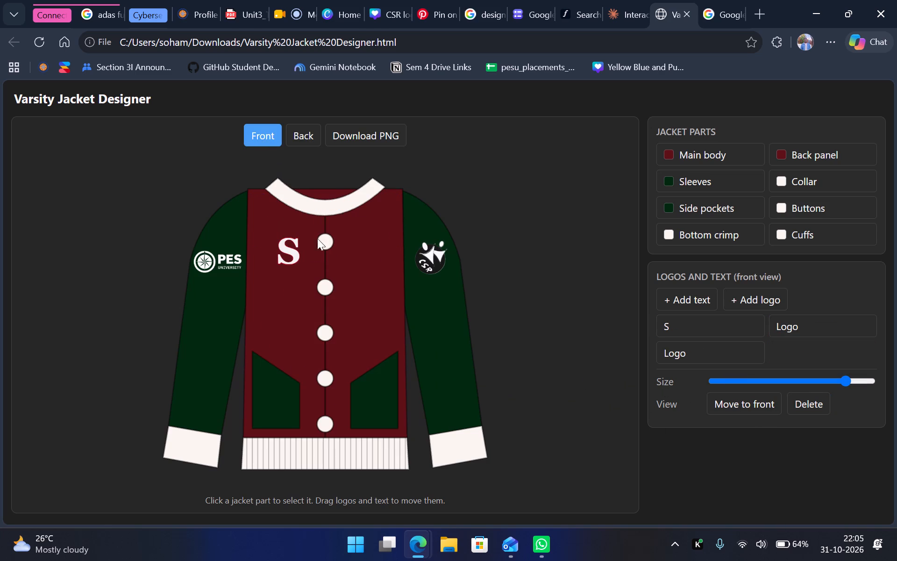
pyautogui.moveTo(306, 206); pyautogui.dragTo(322, 214)
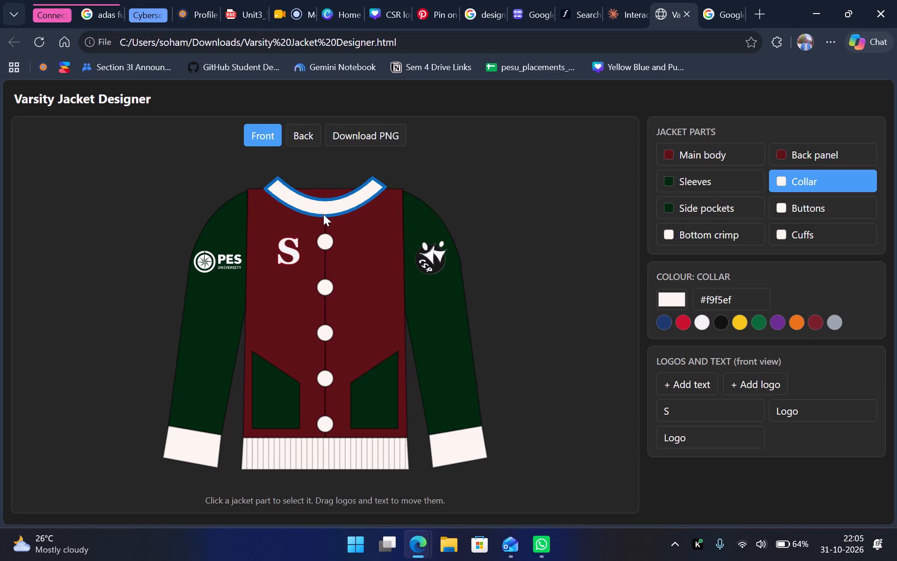
pyautogui.click(688, 478)
pyautogui.click(429, 261)
pyautogui.click(757, 475)
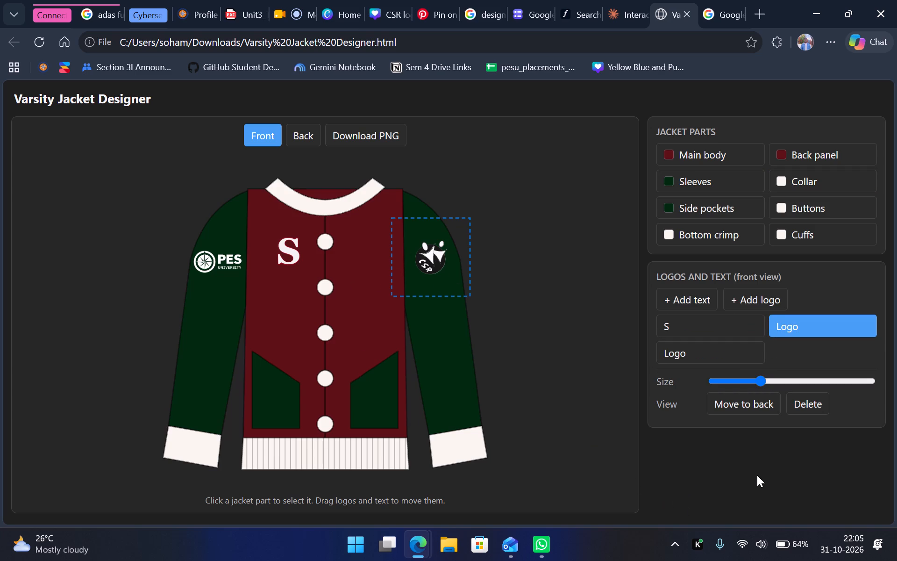
pyautogui.click(719, 197)
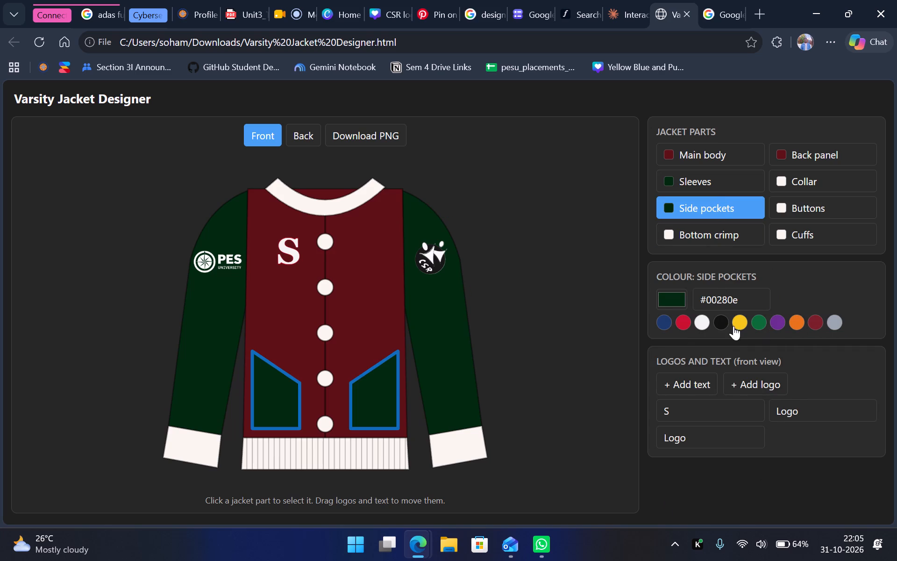
pyautogui.click(700, 324)
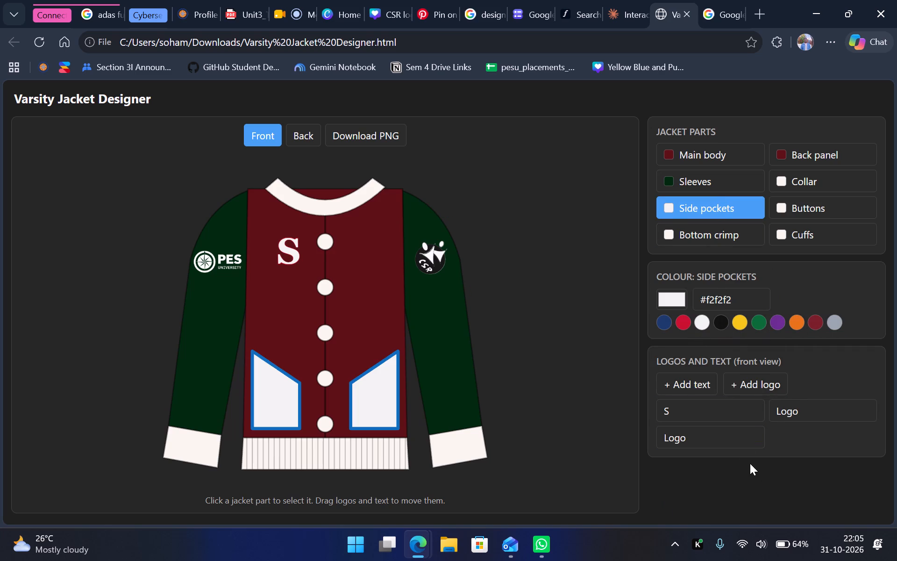
pyautogui.click(750, 477)
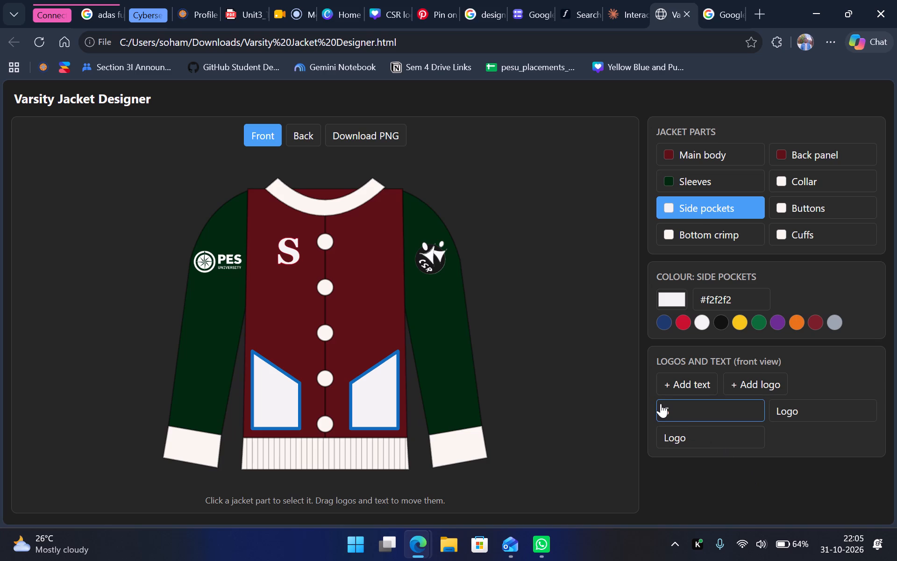
# Open the settings of the "S" text on the jacket front.
pyautogui.click(661, 403)
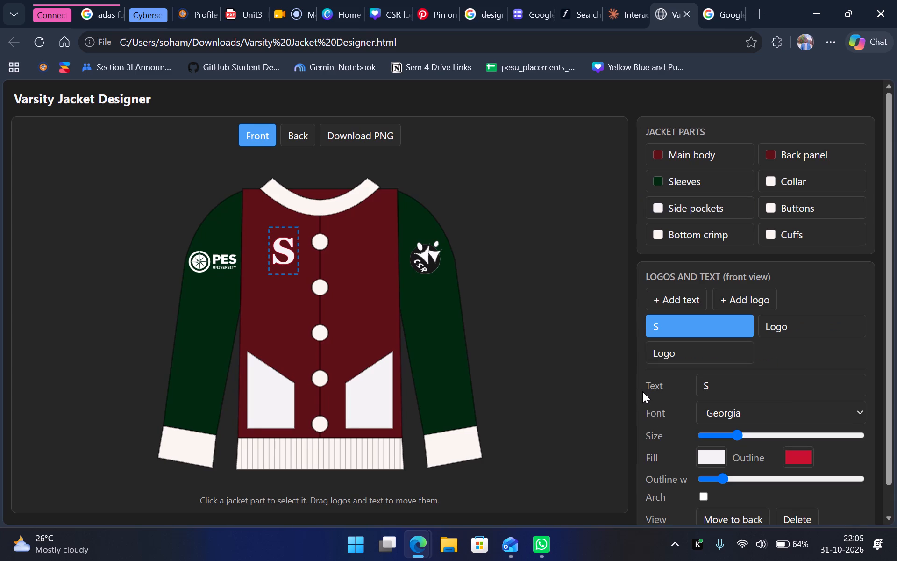
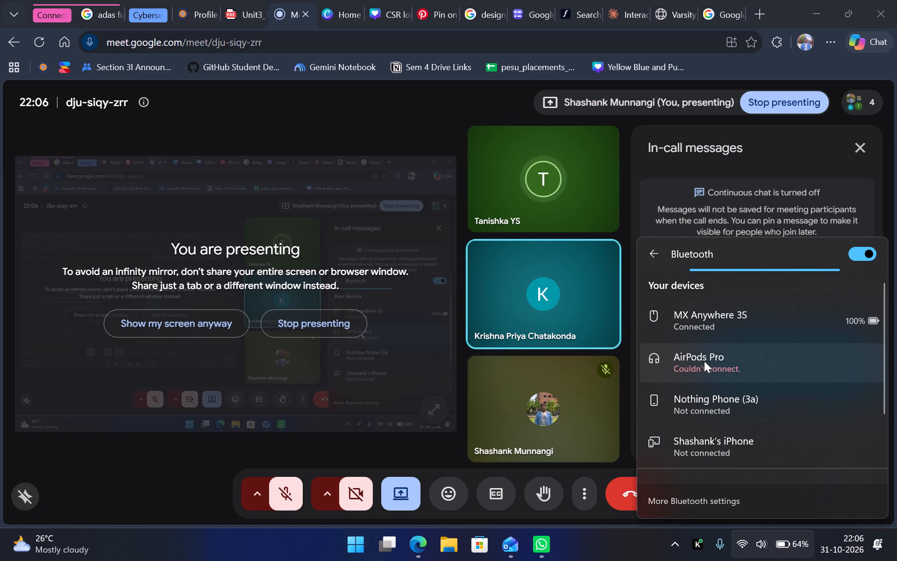
# Open the full Windows Bluetooth settings and add the AirPods Pro as a new Bluetooth device.
pyautogui.rightClick(704, 361)
pyautogui.scroll(-2, 731, 361)
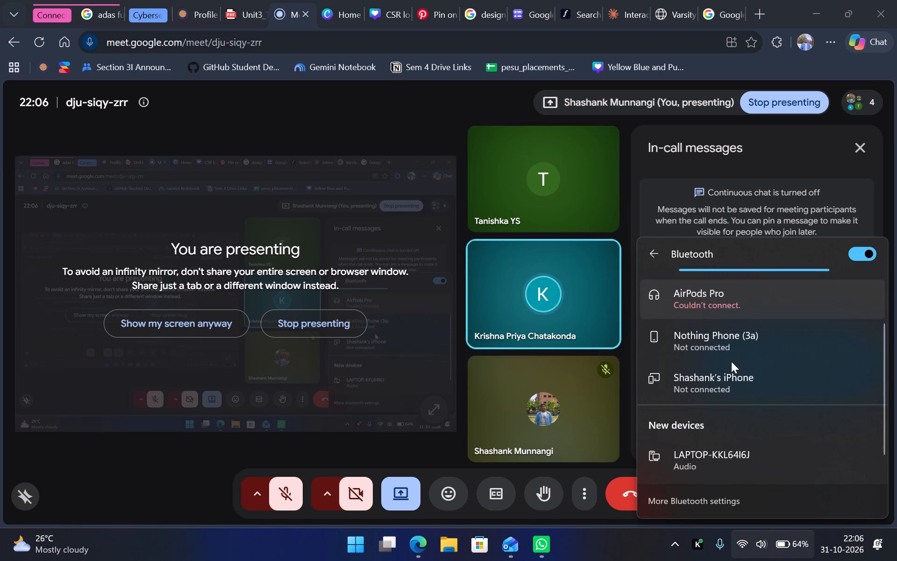
pyautogui.scroll(-2, 731, 361)
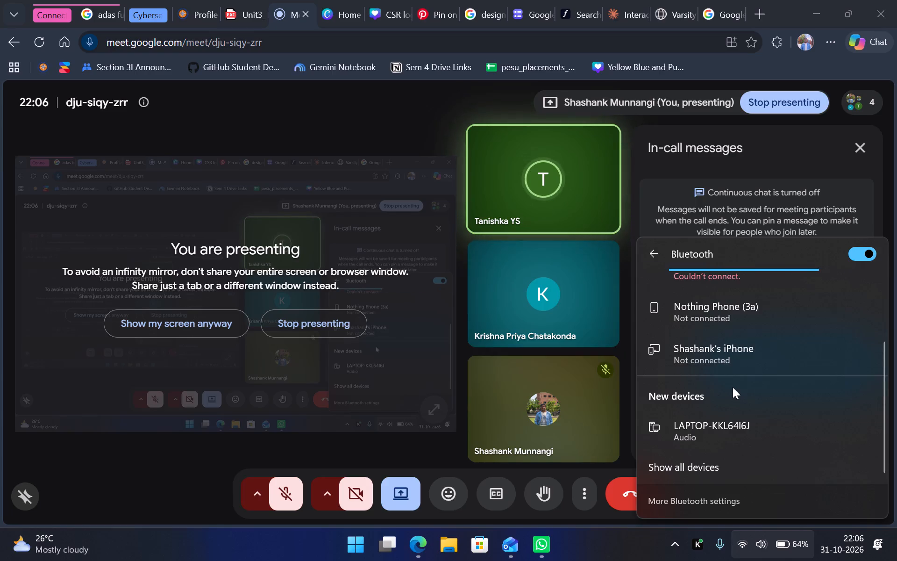
pyautogui.click(704, 501)
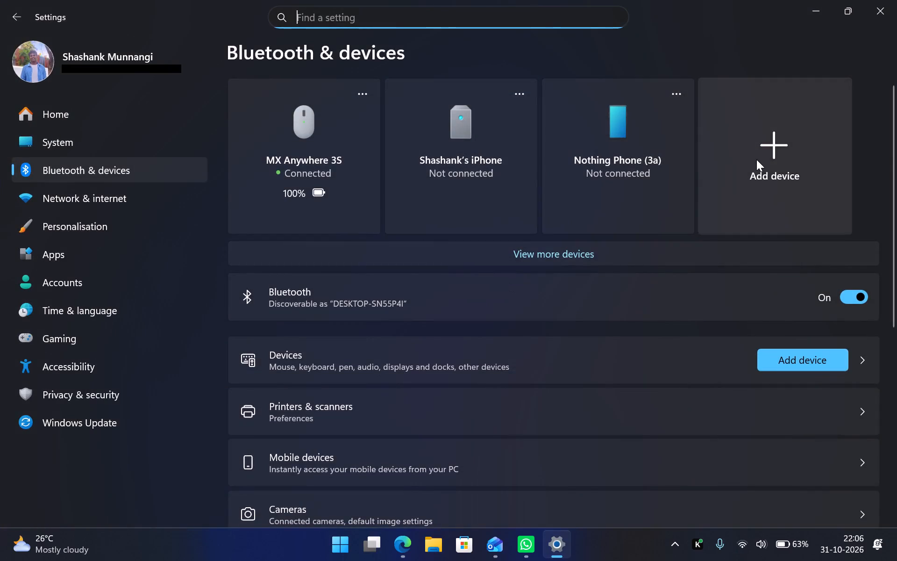
pyautogui.click(756, 159)
pyautogui.click(427, 139)
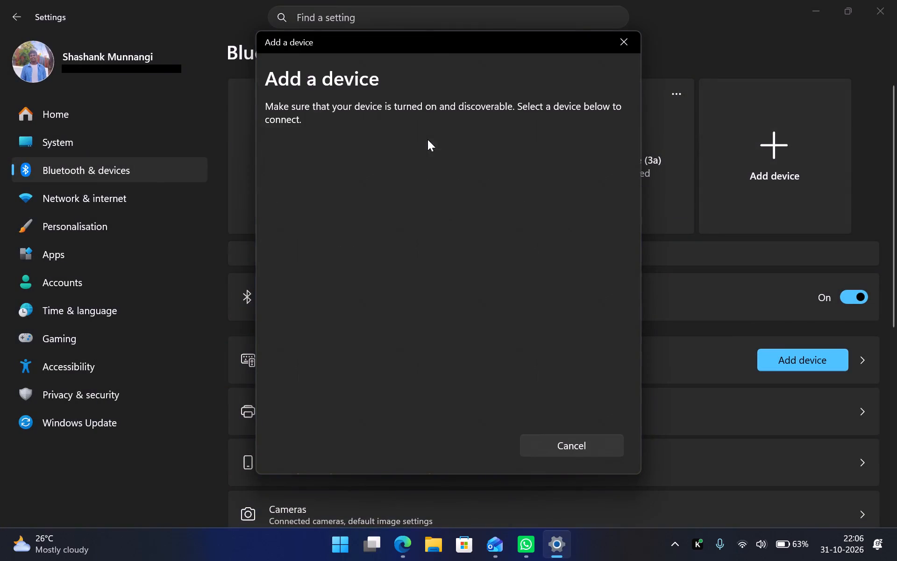
pyautogui.click(456, 152)
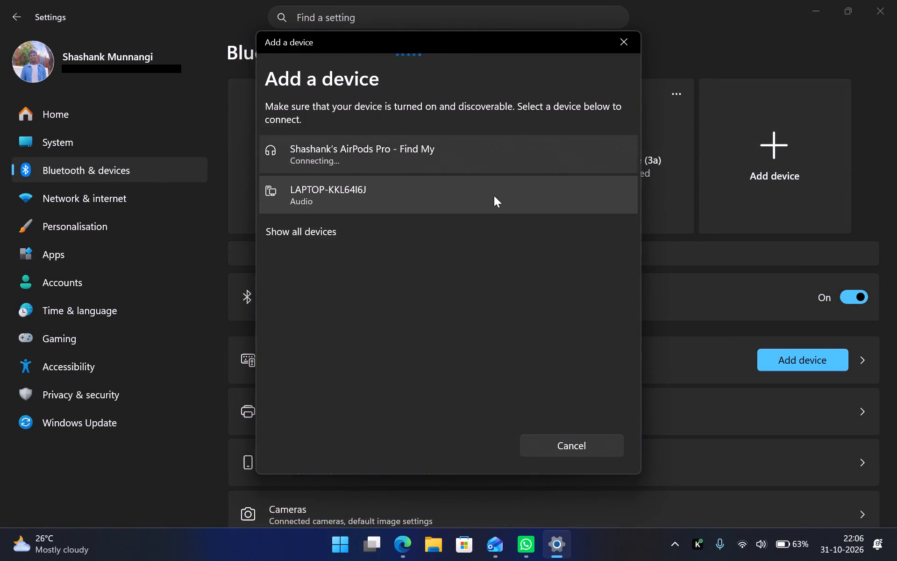